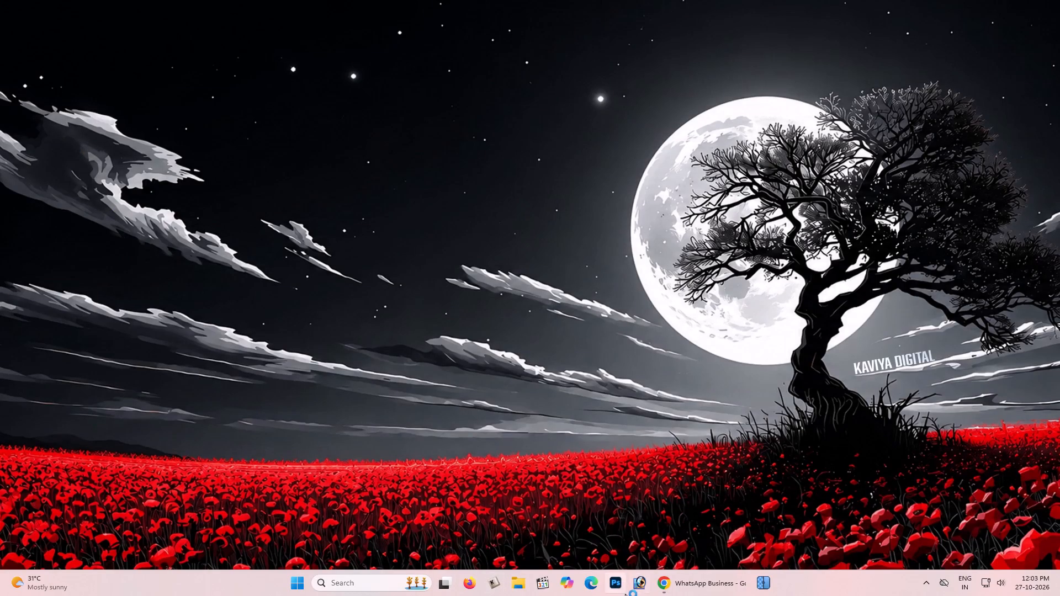
Launch Adobe Photoshop 2026 from the desktop.
left_click(621, 591)
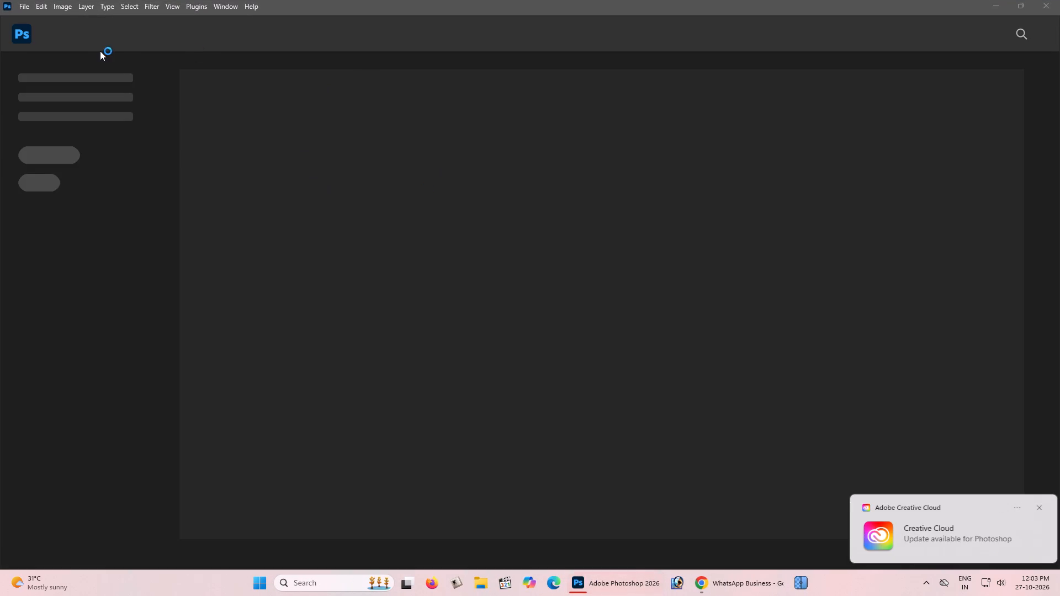
Dismiss the Creative Cloud update notification.
left_click(1037, 509)
scroll(247, 253, "up", 6)
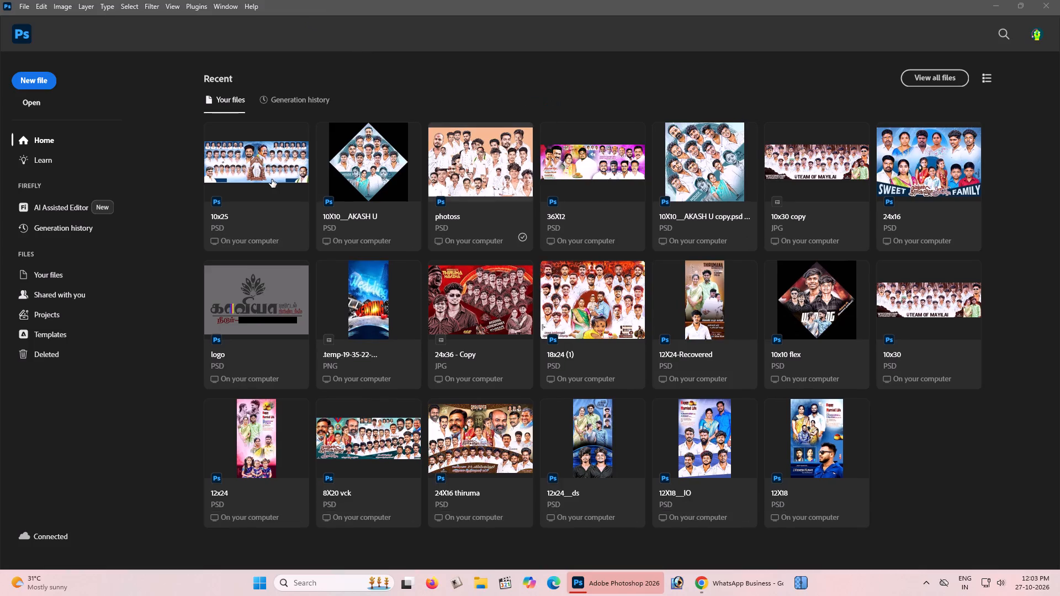
Open the recent file 10x25.
scroll(272, 179, "down", 1)
left_click(277, 175)
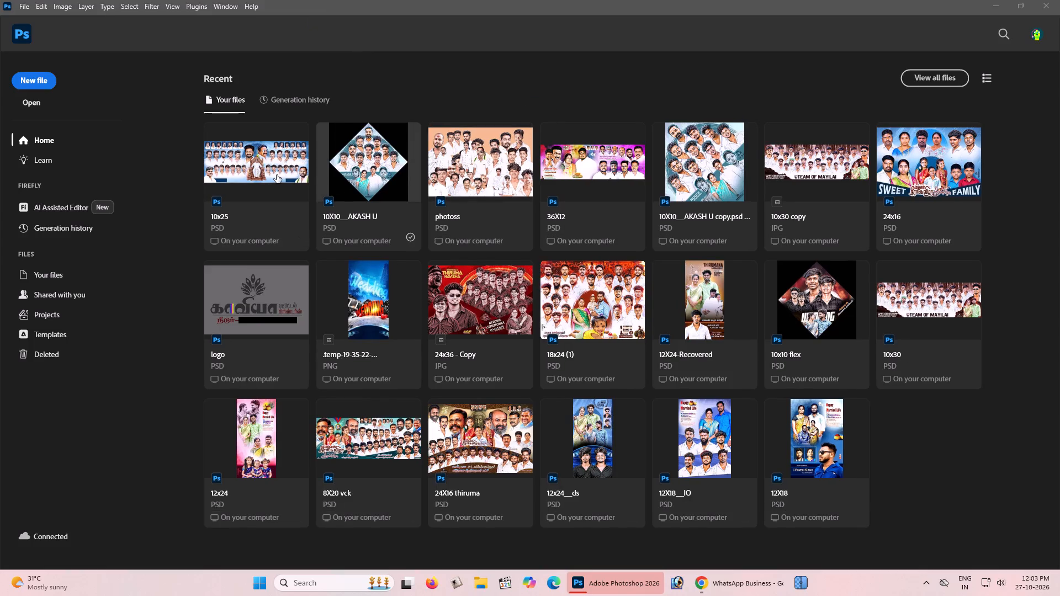
left_click(296, 167)
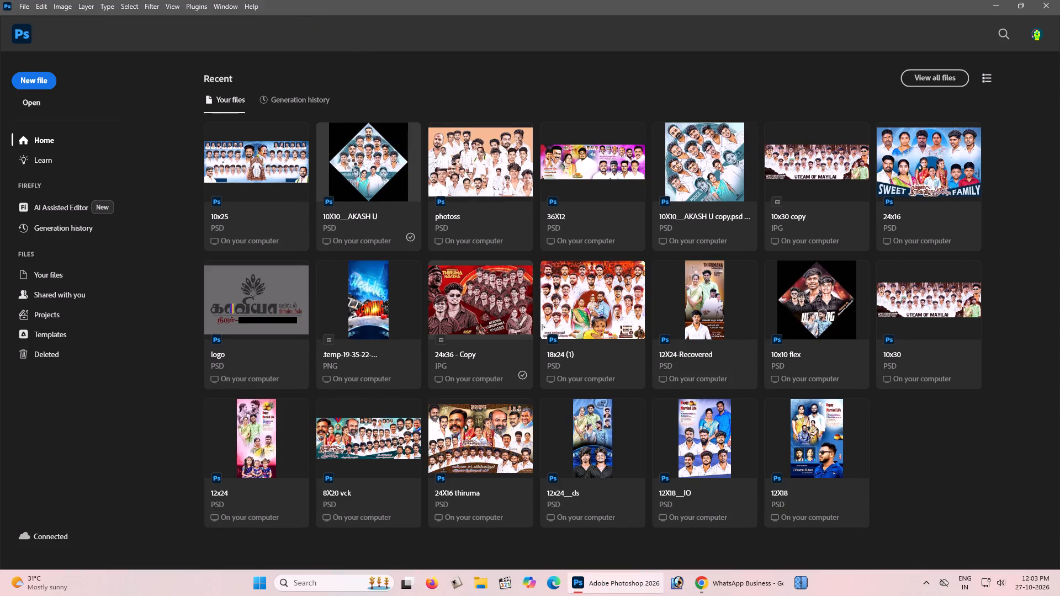
scroll(631, 164, "up", 1)
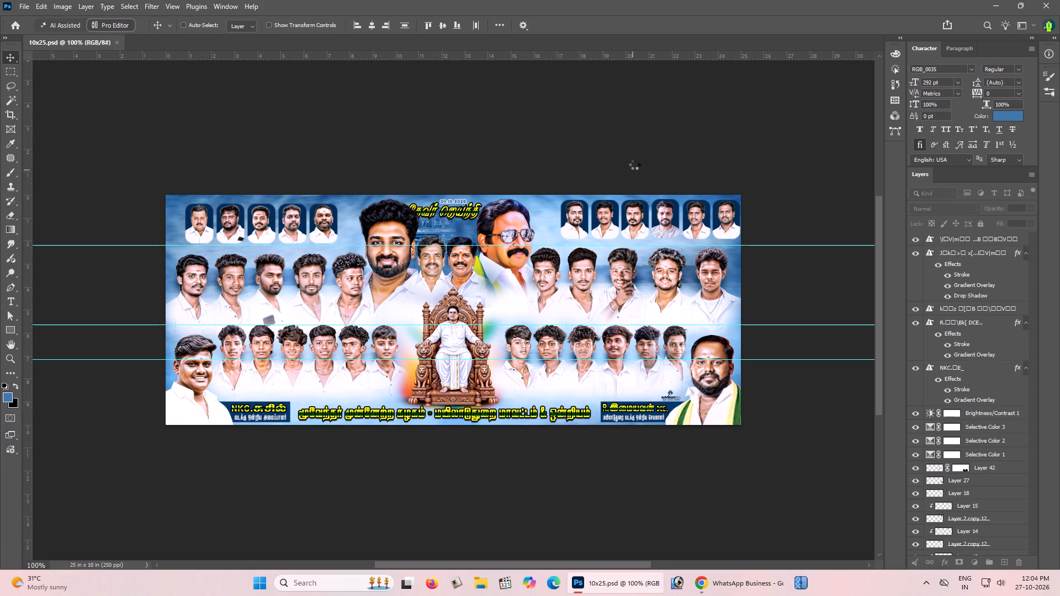
Hide the side panels and examine the banner's central portraits, the throne figure and the surrounding rows of faces up close.
key("Tab")
scroll(617, 290, "down", 2)
key("z")
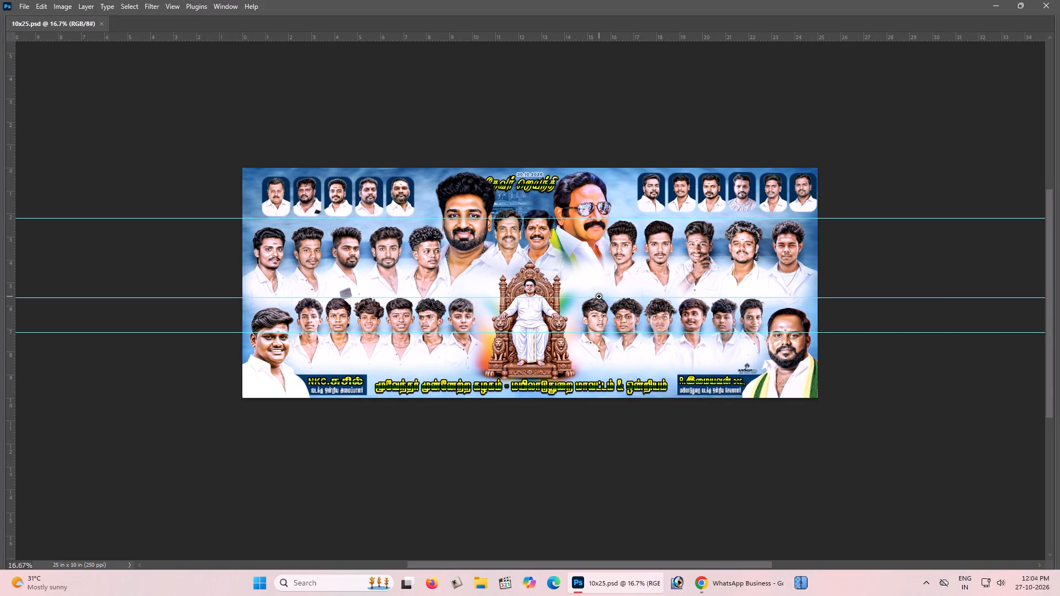
left_click(599, 296)
key("v")
key("z")
left_click(520, 275)
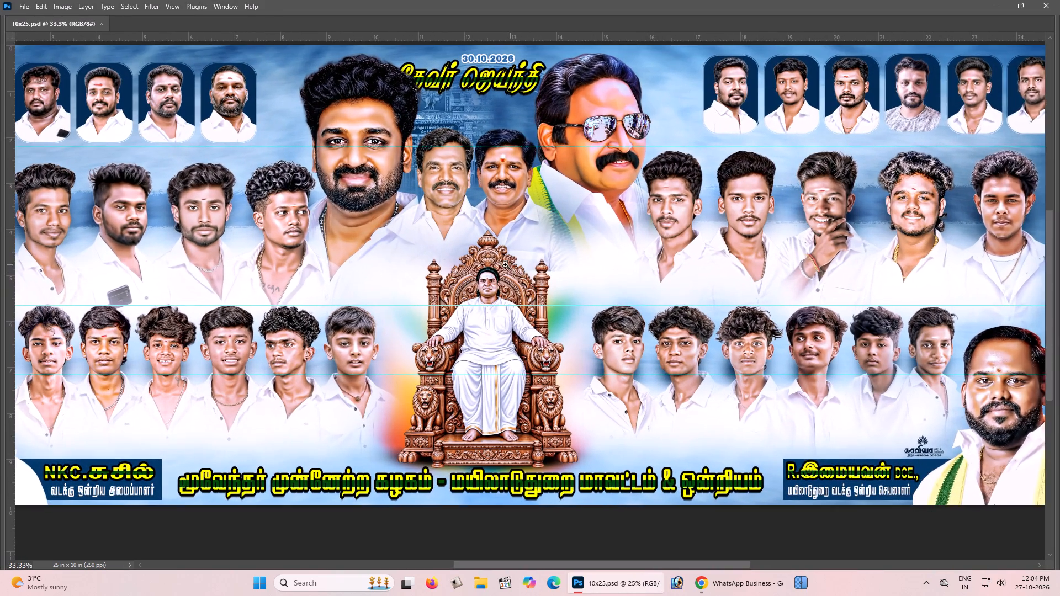
key("space")
key("space")
key("space")
key("space")
key("space")
key("space")
key("space")
key("space")
key("space")
key("space")
left_click_drag(497, 263, 552, 260)
left_click(557, 259)
left_click(556, 220)
key("space")
key("space")
key("space")
key("space")
left_click_drag(575, 210, 543, 259)
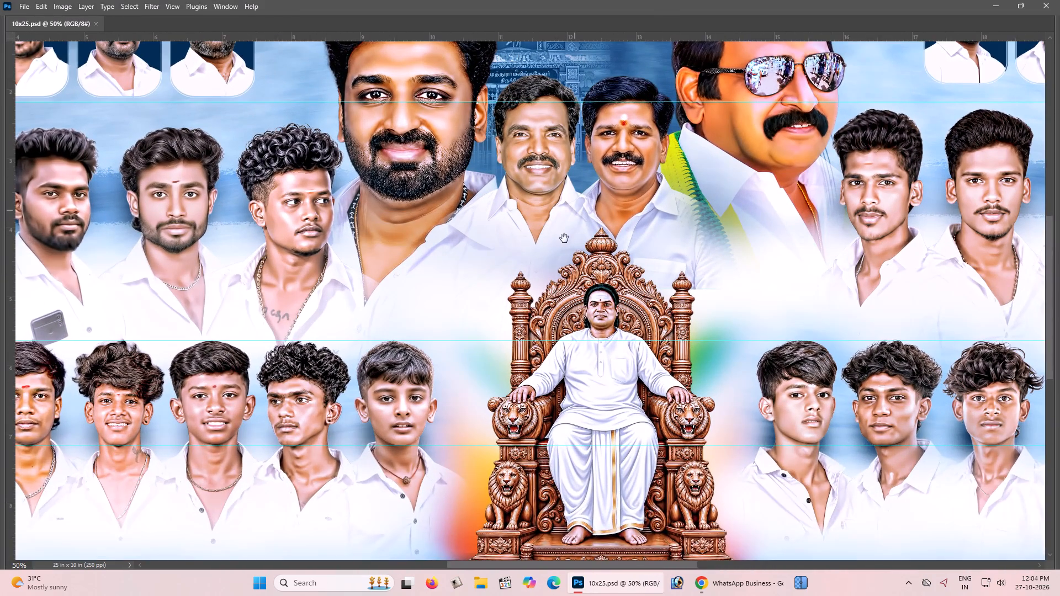
left_click(543, 259)
key("v")
key("ctrl+minus")
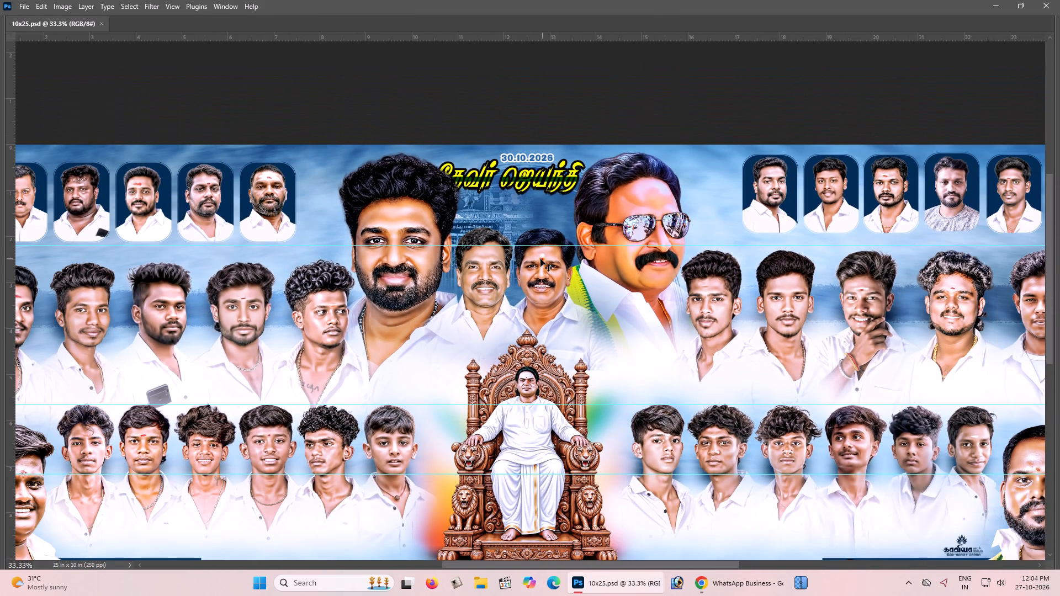
Select the layer of the large portrait of the man in sunglasses beside the banner title and delete it.
key("z")
double_click(664, 219)
key("b")
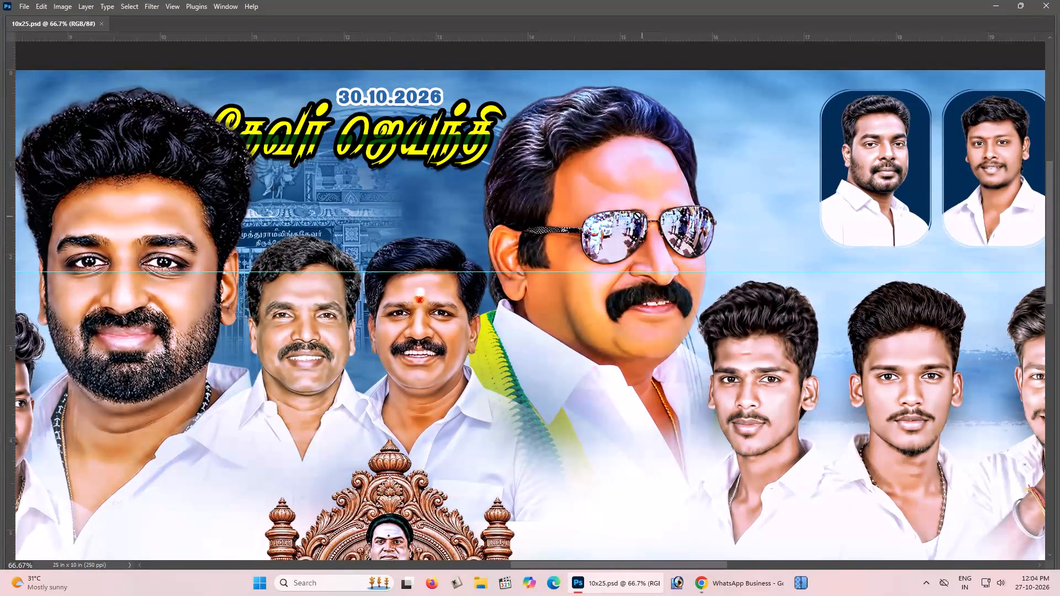
key("v")
key("v")
right_click(619, 202)
left_click(648, 243)
left_click_drag(639, 223, 662, 211)
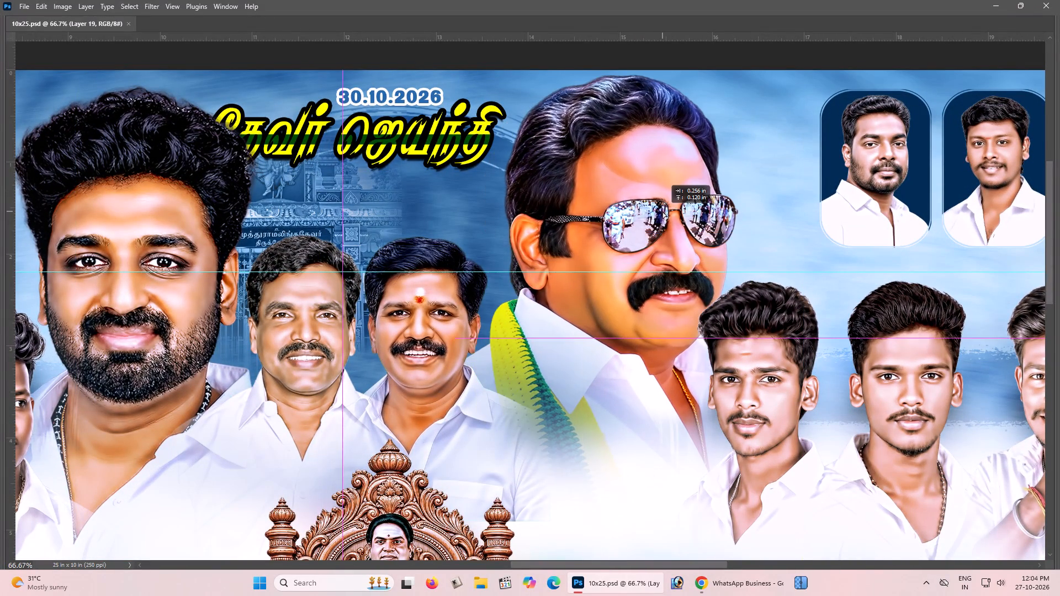
left_click_drag(662, 211, 662, 210)
key("ctrl+z")
key("ctrl+z")
left_click_drag(660, 204, 840, 169)
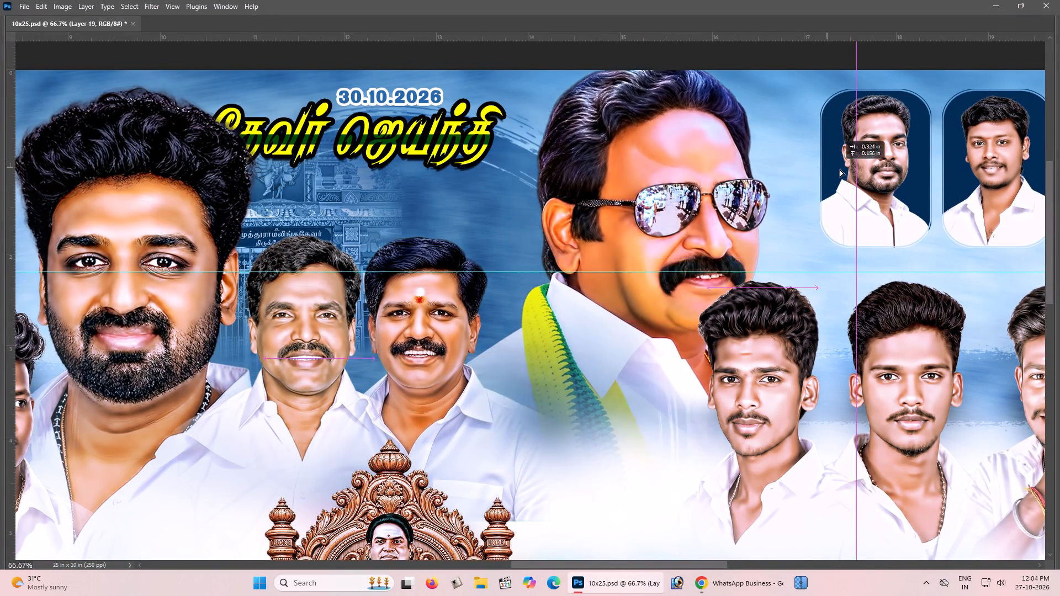
left_click_drag(840, 169, 637, 253)
key("BackSpace")
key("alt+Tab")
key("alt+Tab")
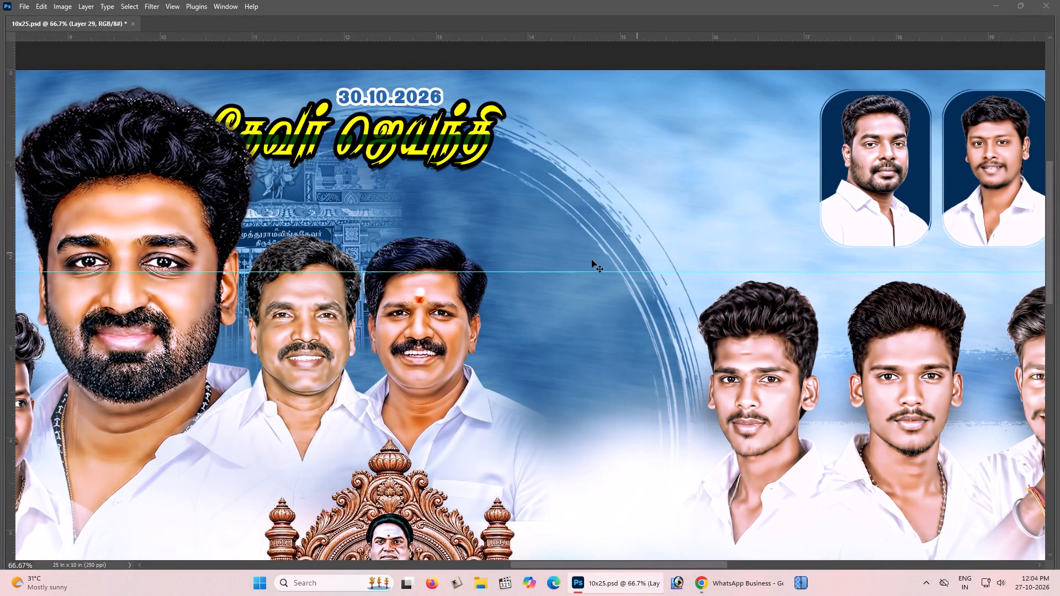
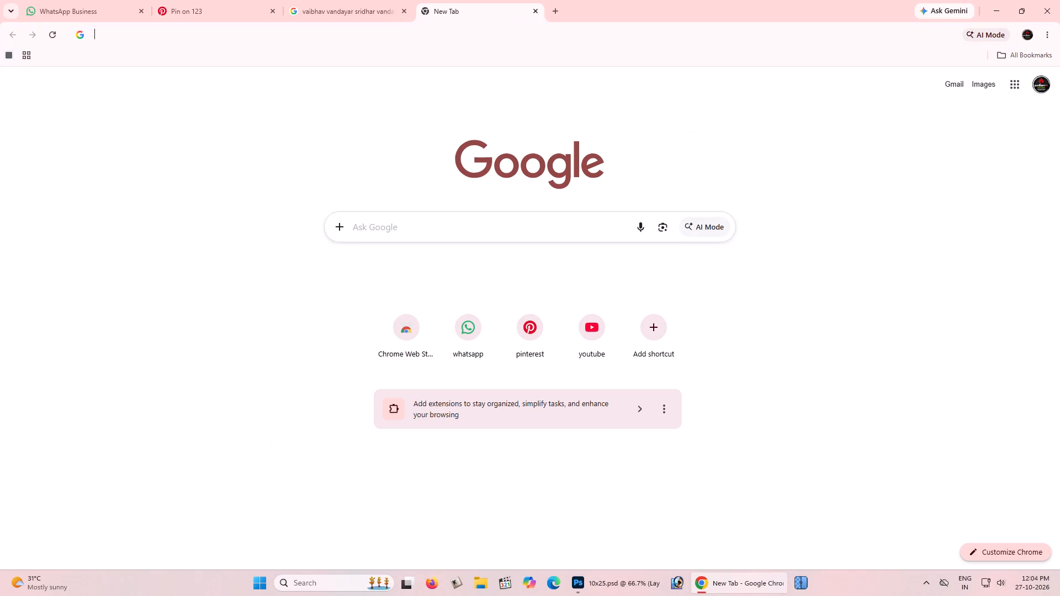
key("d")
key("BackSpace")
key("equal")
key("BackSpace")
key("BackSpace")
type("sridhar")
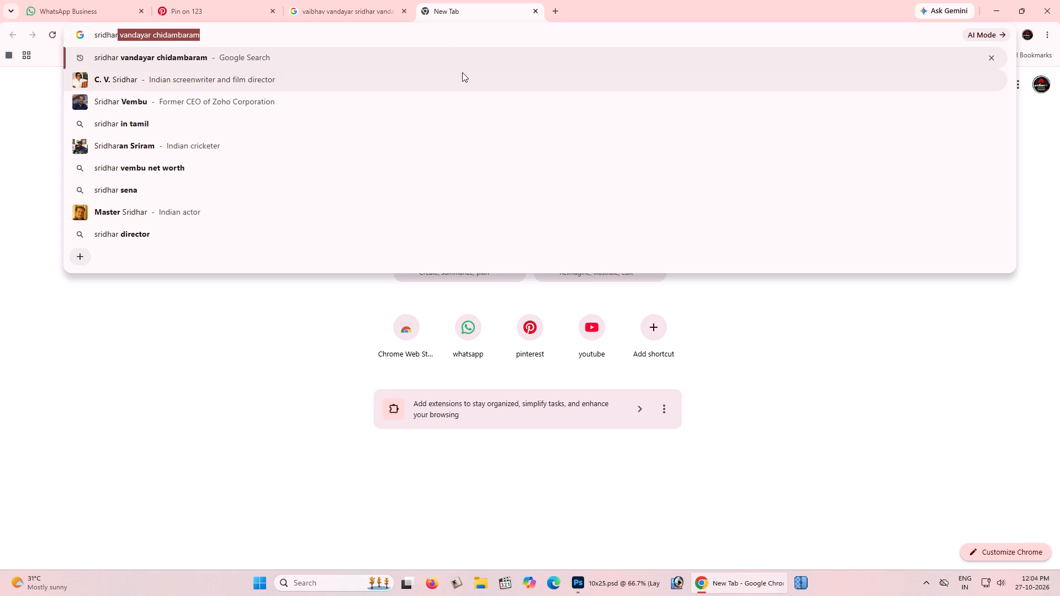
left_click(465, 57, "alt")
left_click(259, 123, "alt")
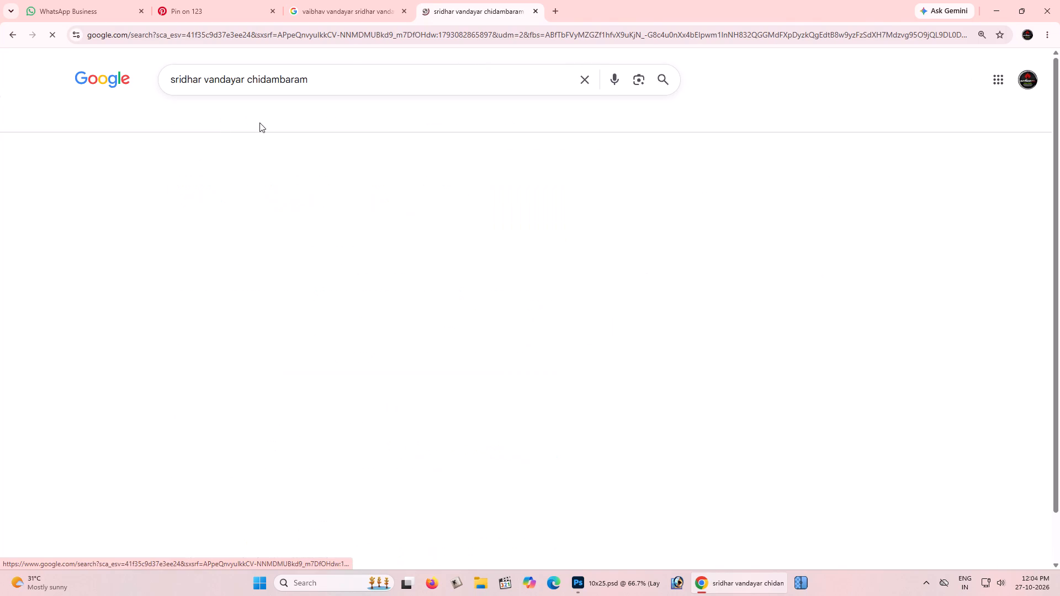
Look through the whole page of image results for a suitable portrait of the politician.
left_click_drag(1059, 199, 1059, 220, "alt")
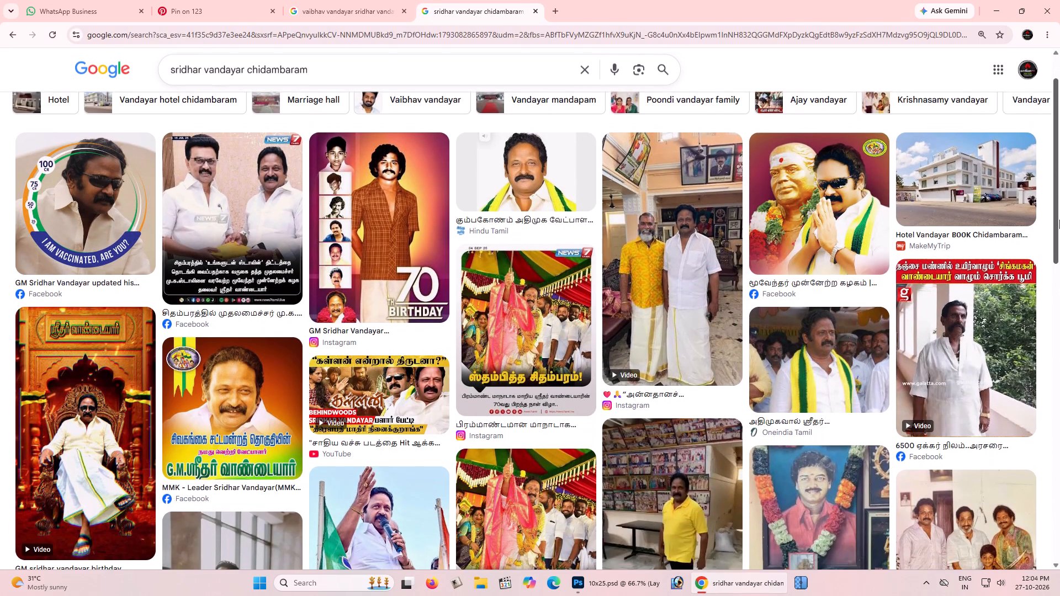
left_click_drag(1059, 220, 1059, 241, "alt")
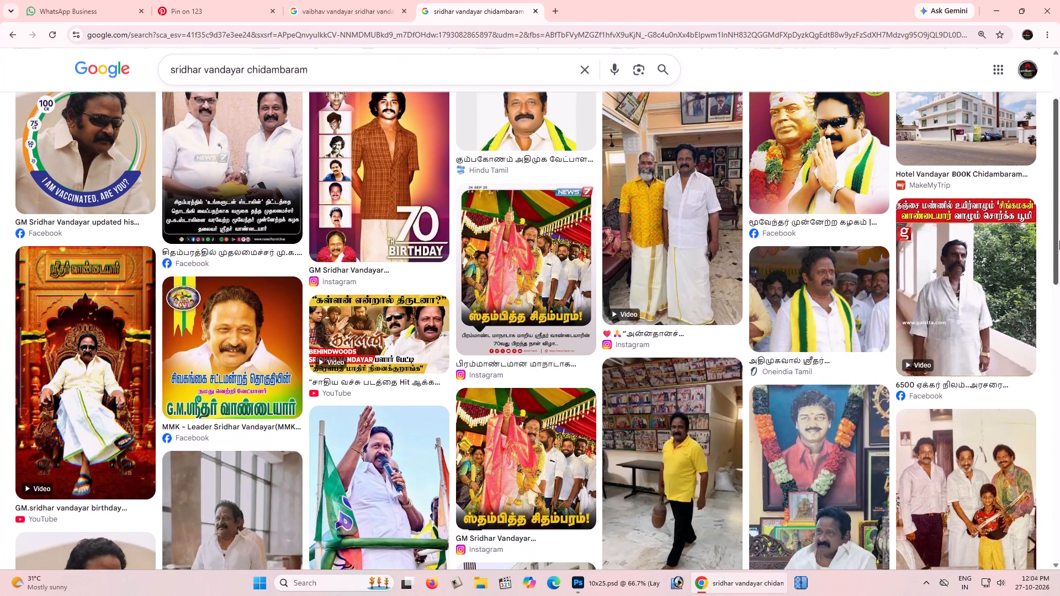
left_click_drag(1059, 241, 1059, 337, "alt")
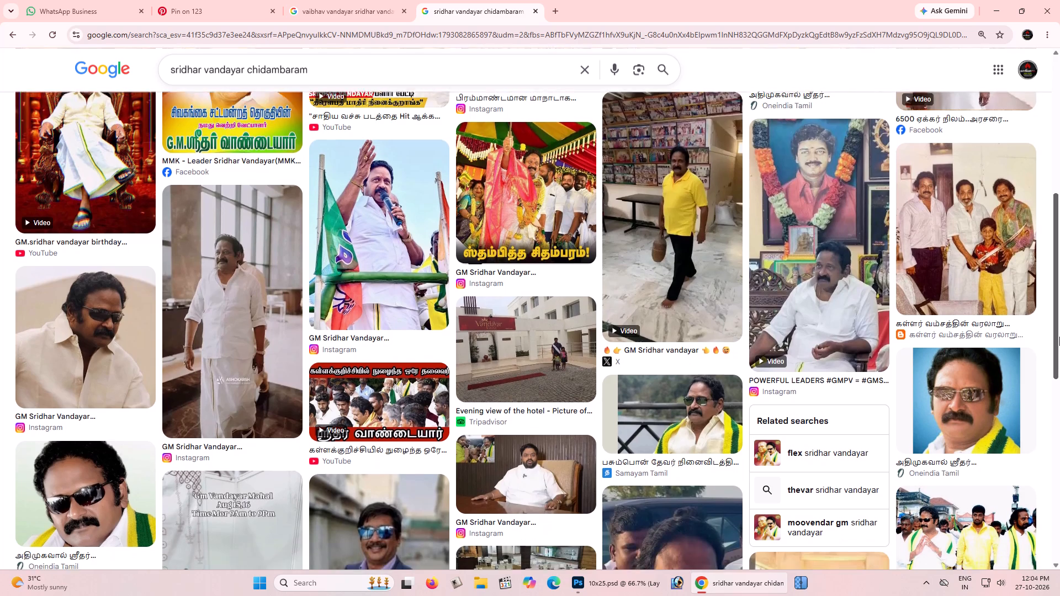
left_click_drag(1059, 337, 1059, 392, "alt")
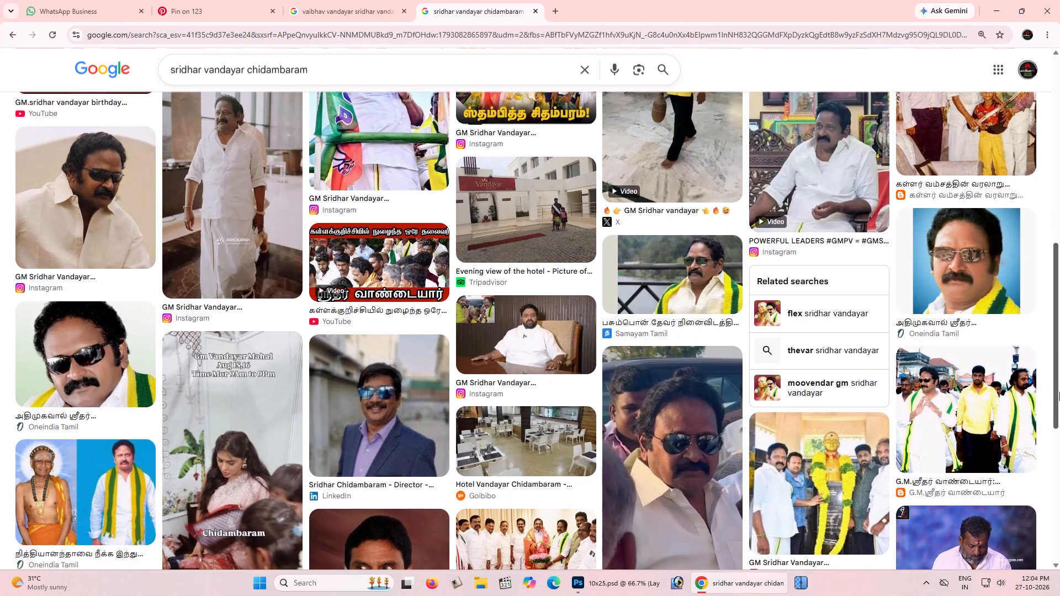
left_click_drag(1059, 392, 1059, 407, "alt")
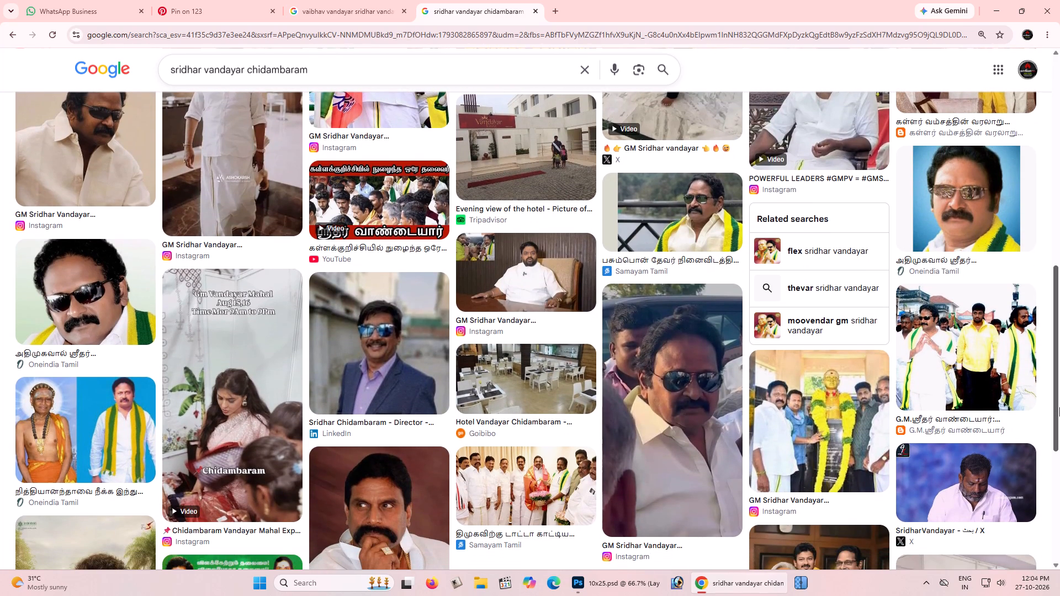
left_click_drag(1059, 407, 1057, 454, "alt")
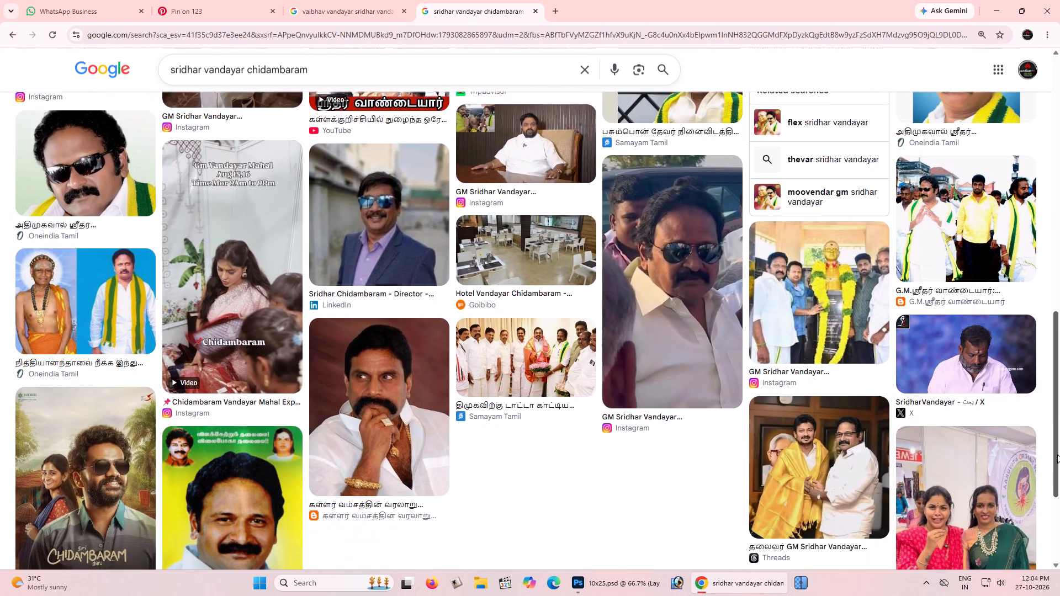
left_click_drag(1057, 454, 1056, 503, "alt")
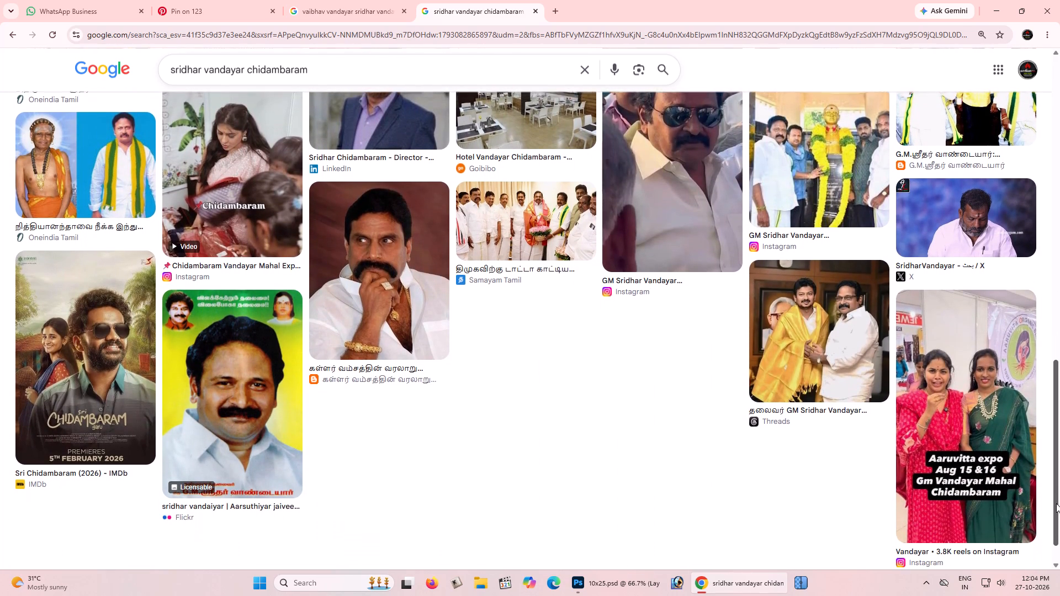
left_click_drag(1056, 503, 1039, 454, "alt")
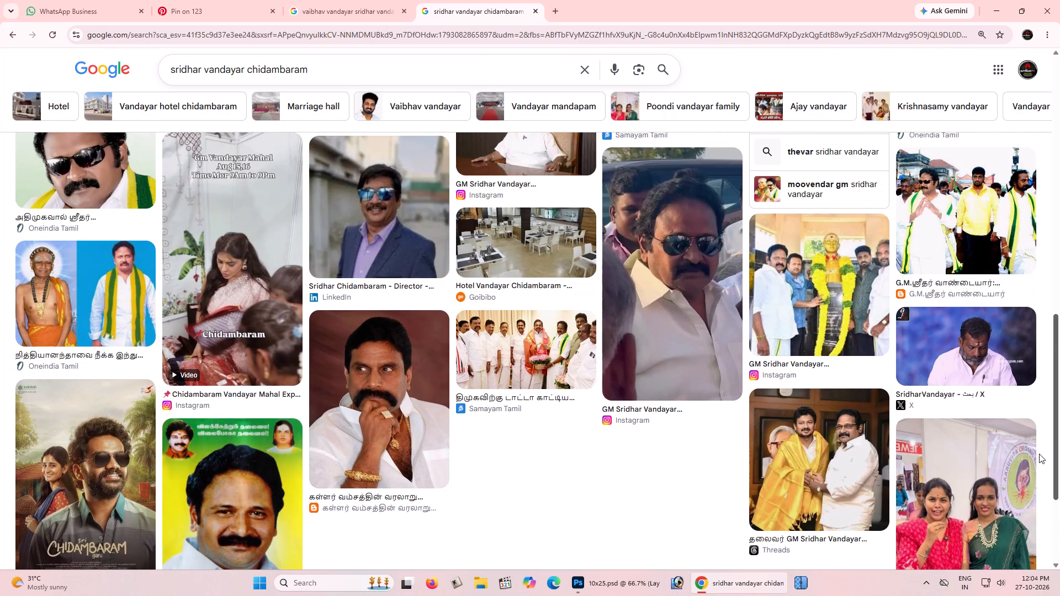
left_click_drag(1039, 454, 1018, 216, "alt")
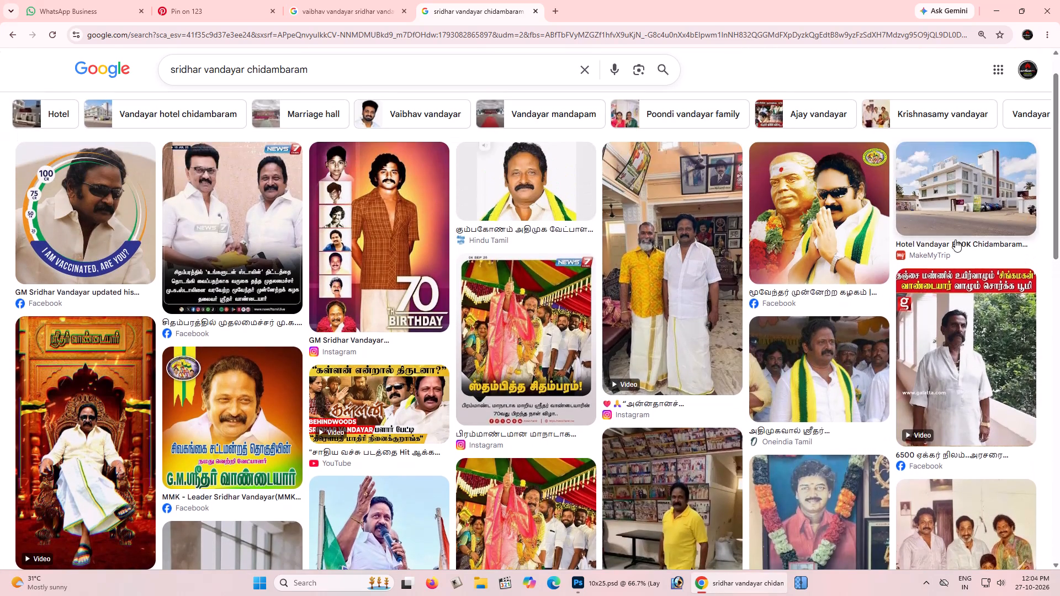
Preview the Oneindia Tamil scarf photo and the related Hindu Tamil portrait, and look through their related images.
left_click(813, 343, "alt")
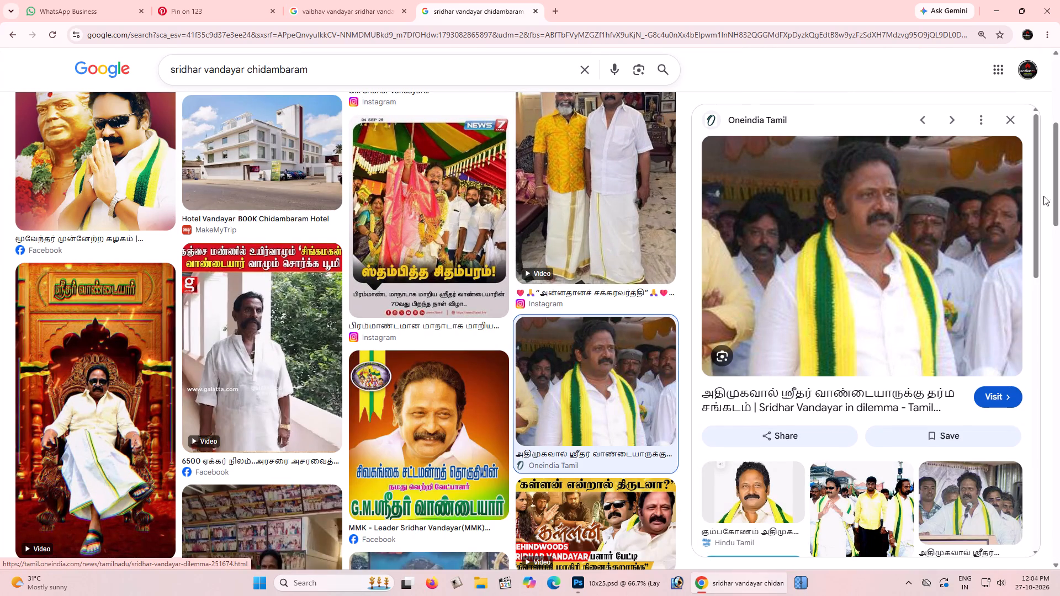
left_click_drag(1036, 185, 1052, 253, "alt")
scroll(1053, 228, "down", 1, "alt")
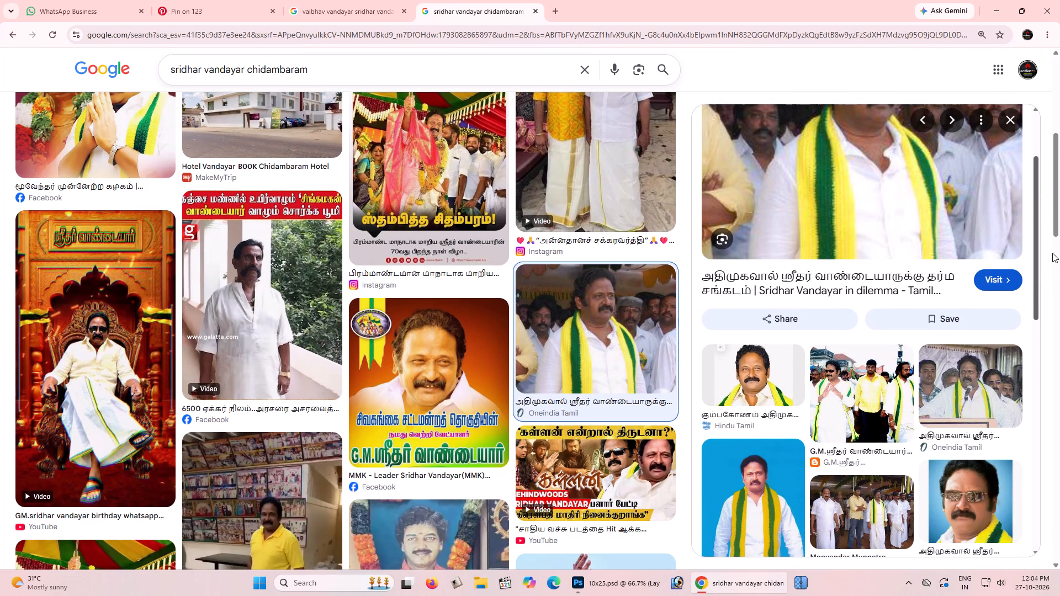
left_click_drag(1052, 253, 1052, 276, "alt")
left_click_drag(1036, 223, 1036, 249, "alt")
left_click(717, 297, "alt")
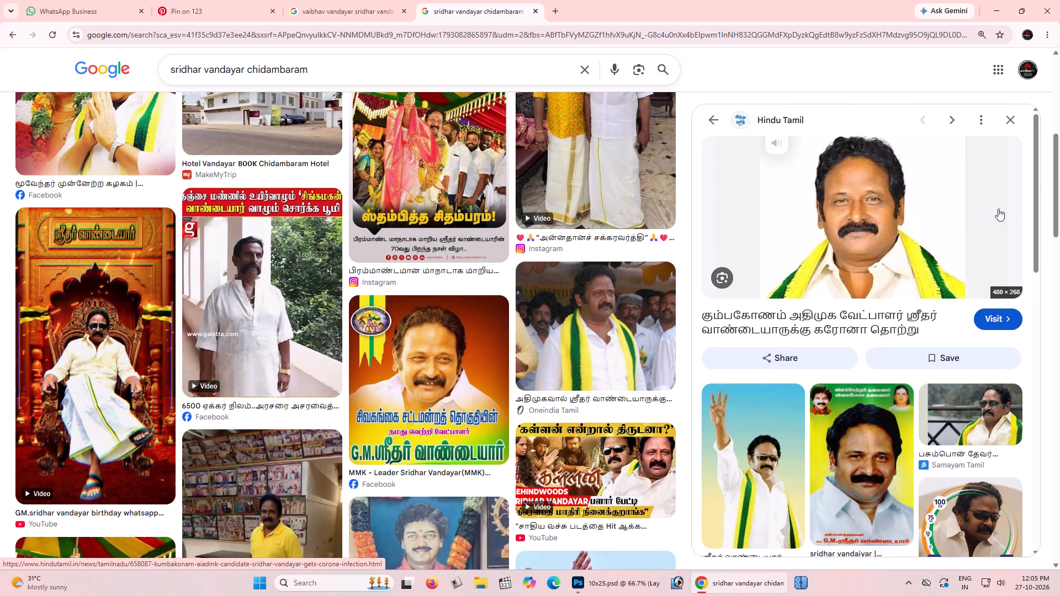
left_click_drag(1037, 189, 1037, 198, "alt")
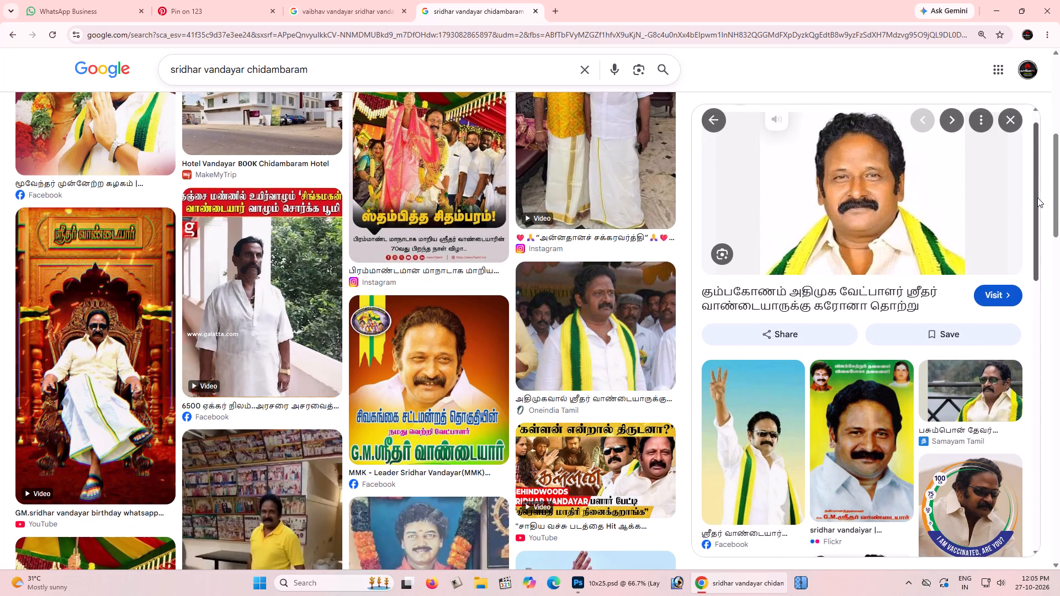
left_click_drag(1037, 198, 1042, 225, "alt")
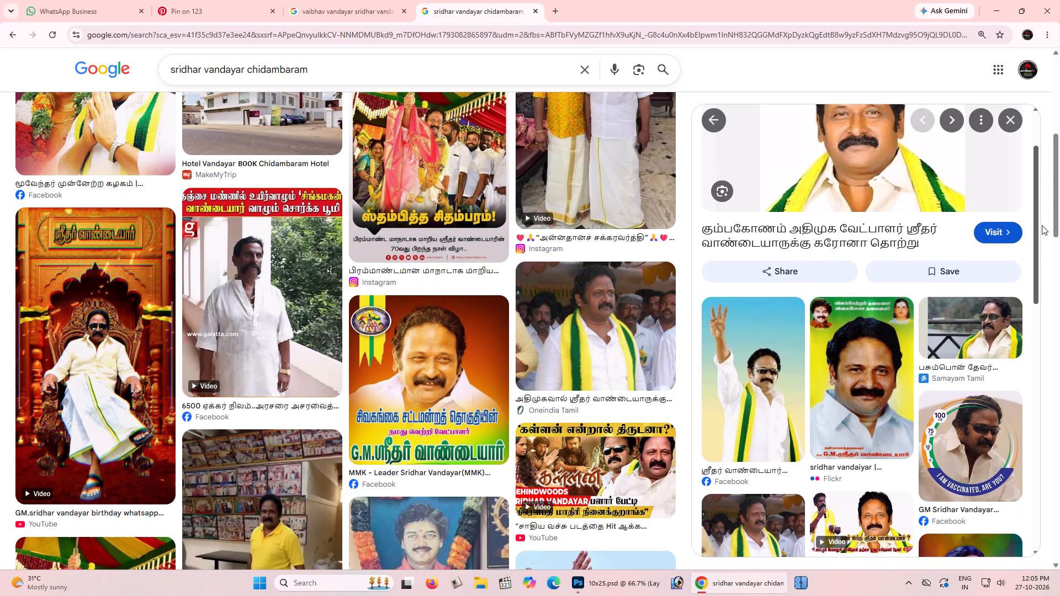
left_click_drag(1042, 225, 1042, 267, "alt")
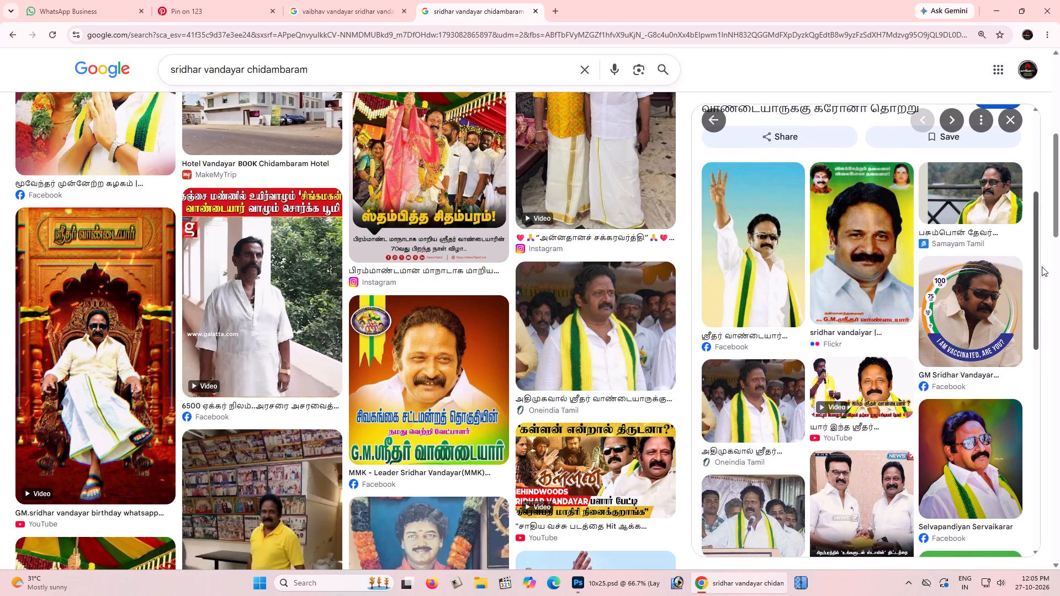
left_click_drag(1042, 267, 1042, 297, "alt")
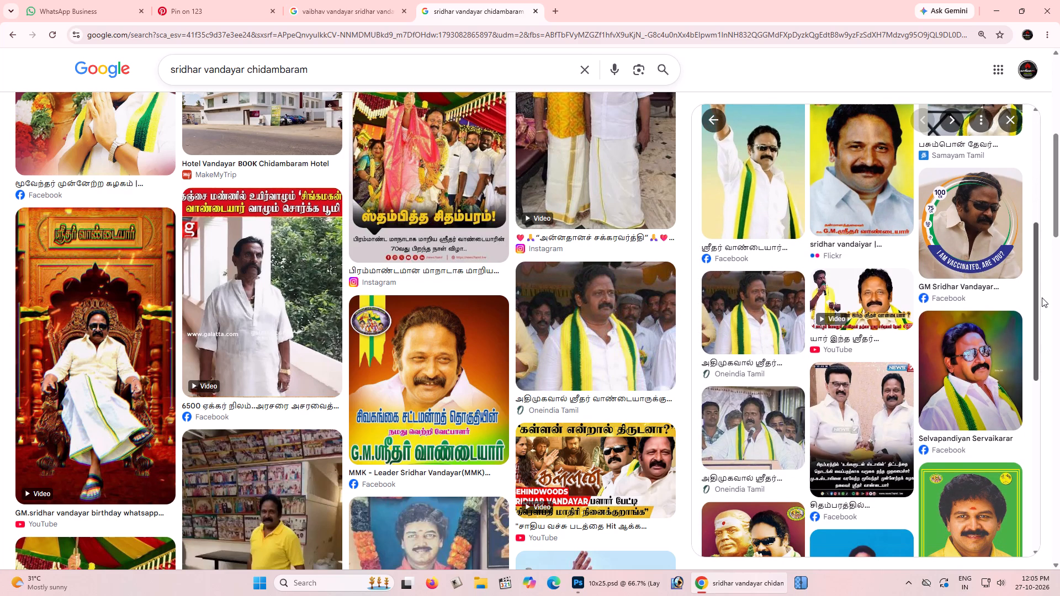
left_click_drag(1042, 297, 1041, 317, "alt")
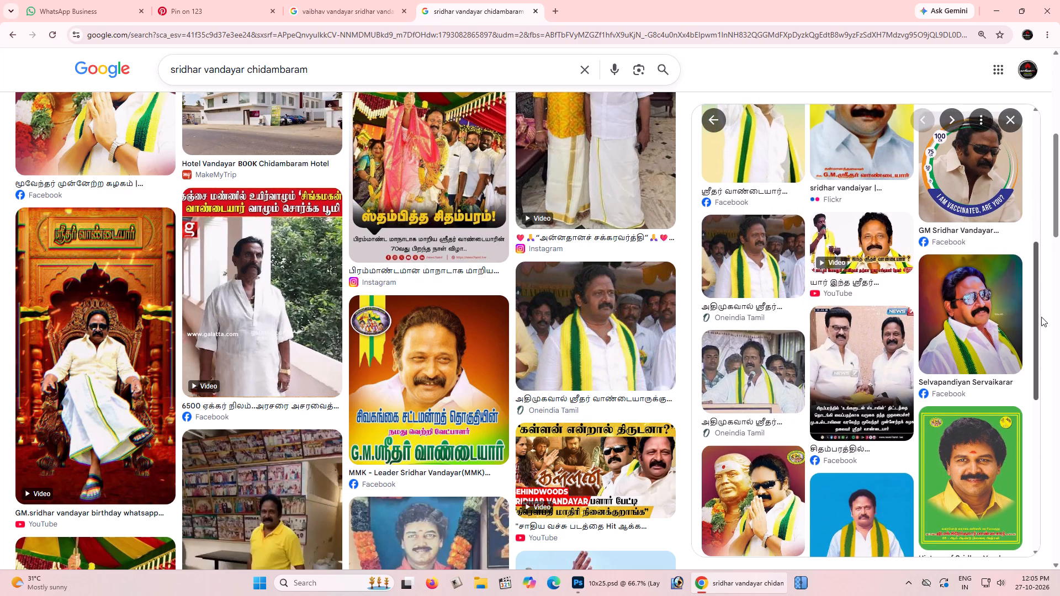
left_click_drag(1041, 317, 1037, 310, "alt")
Preview the YouTube picture of the politician seated on a throne and look through its related images.
left_click(82, 291, "alt")
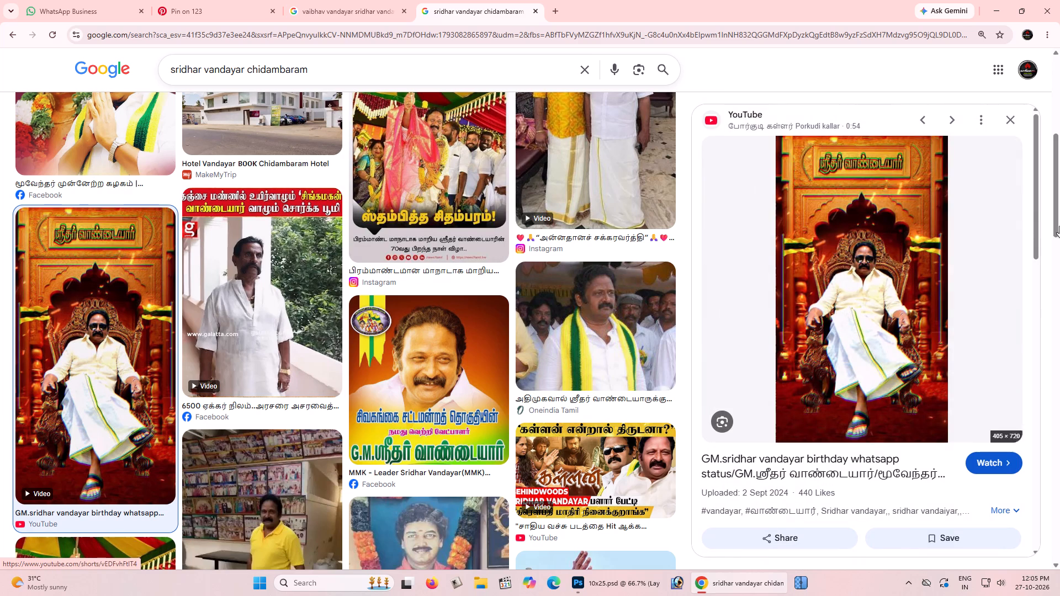
left_click_drag(1035, 203, 1033, 248, "alt")
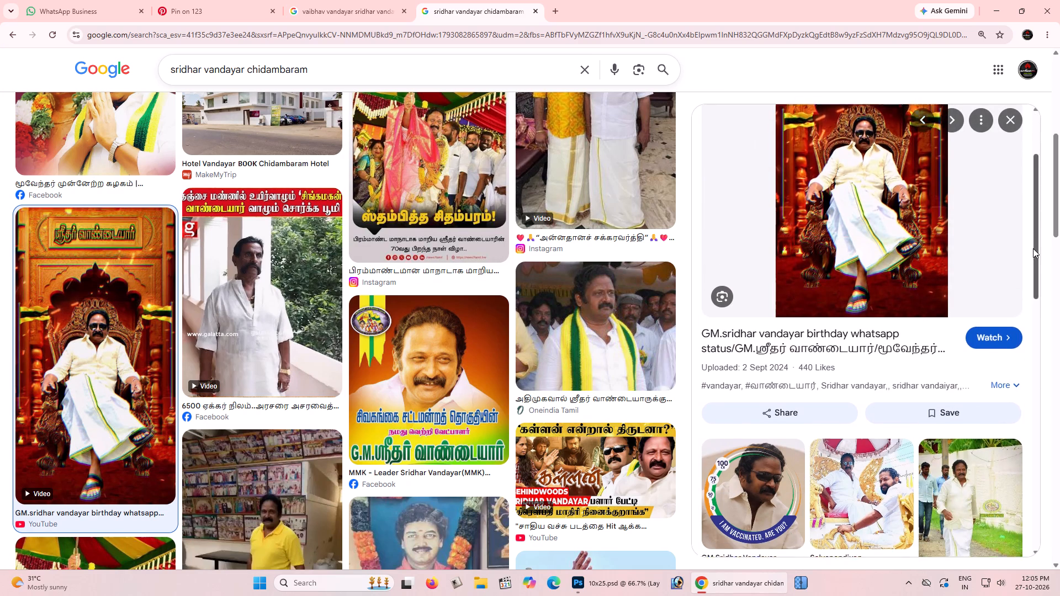
left_click_drag(1033, 248, 1029, 352, "alt")
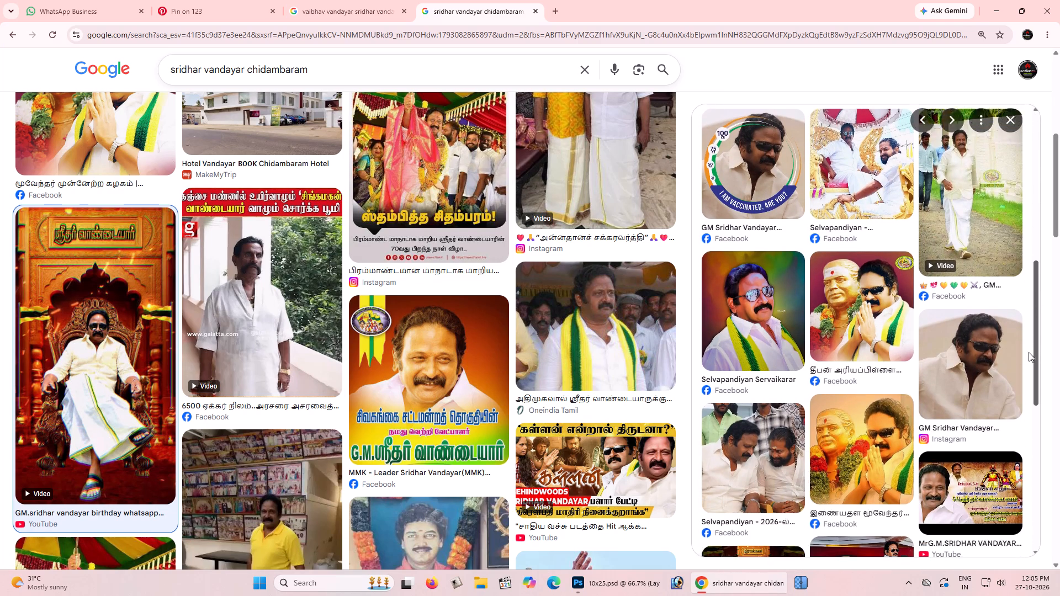
left_click_drag(1029, 352, 1029, 373, "alt")
left_click(1025, 366, "alt")
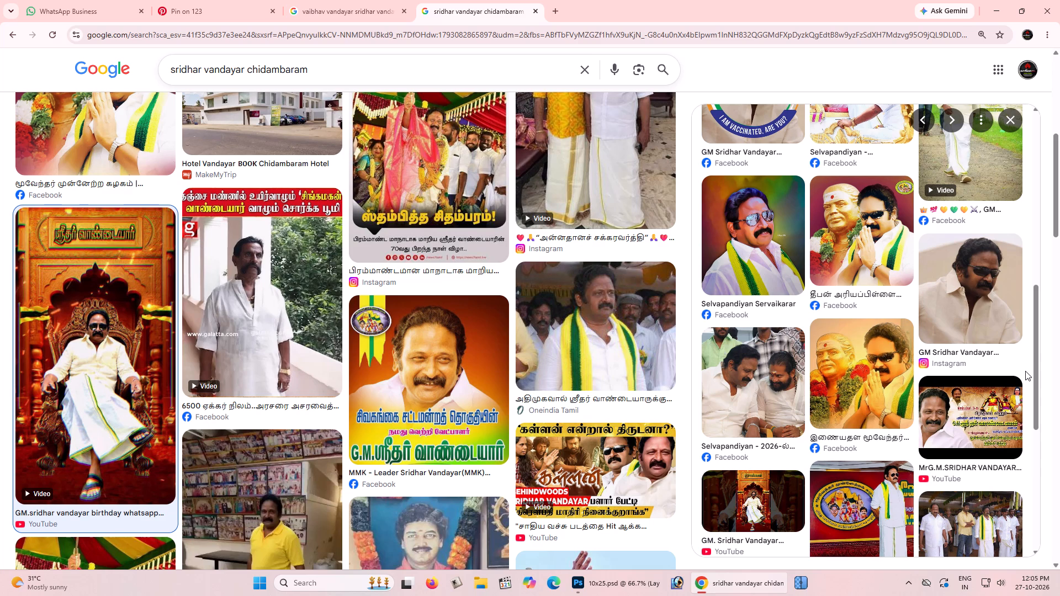
scroll(1025, 371, "up", 4, "alt")
scroll(1024, 369, "down", 5, "alt")
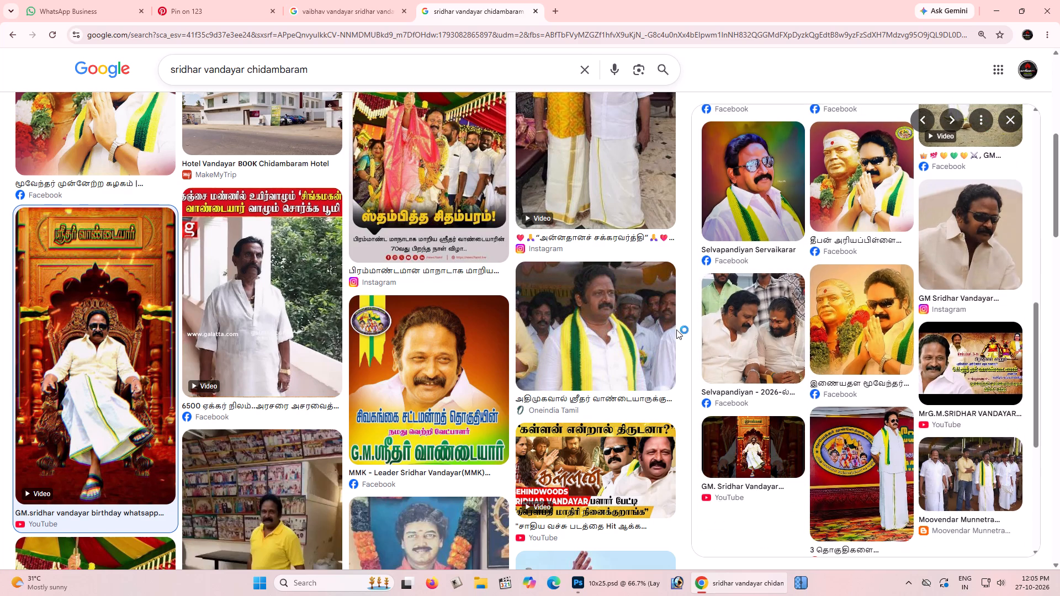
Look through the main image results again for a usable photo of the politician.
scroll(336, 290, "down", 7, "alt")
scroll(336, 290, "up", 3, "alt")
scroll(336, 290, "down", 1, "alt")
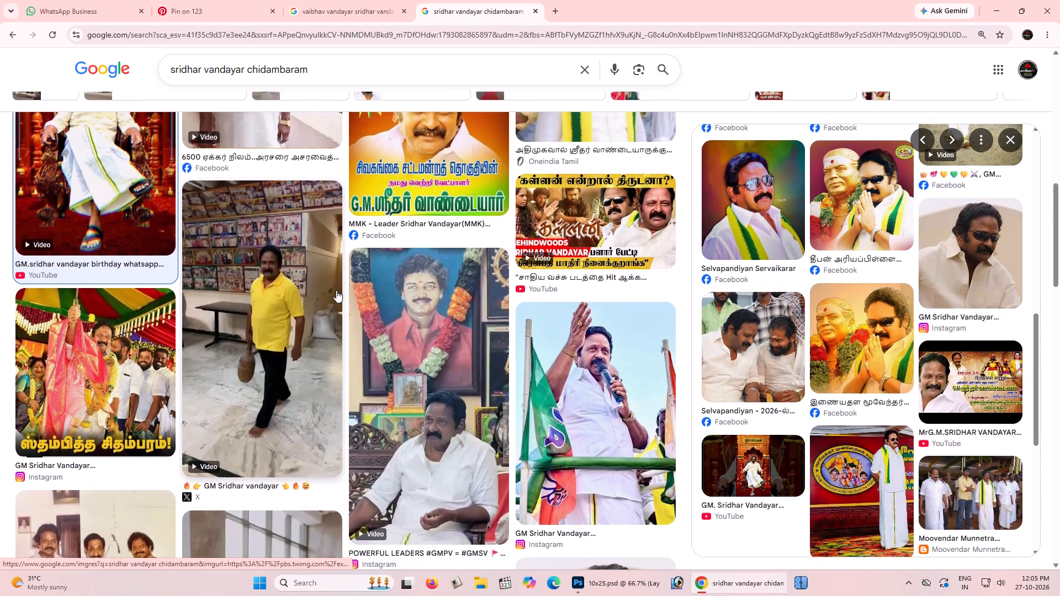
scroll(336, 290, "down", 1, "alt")
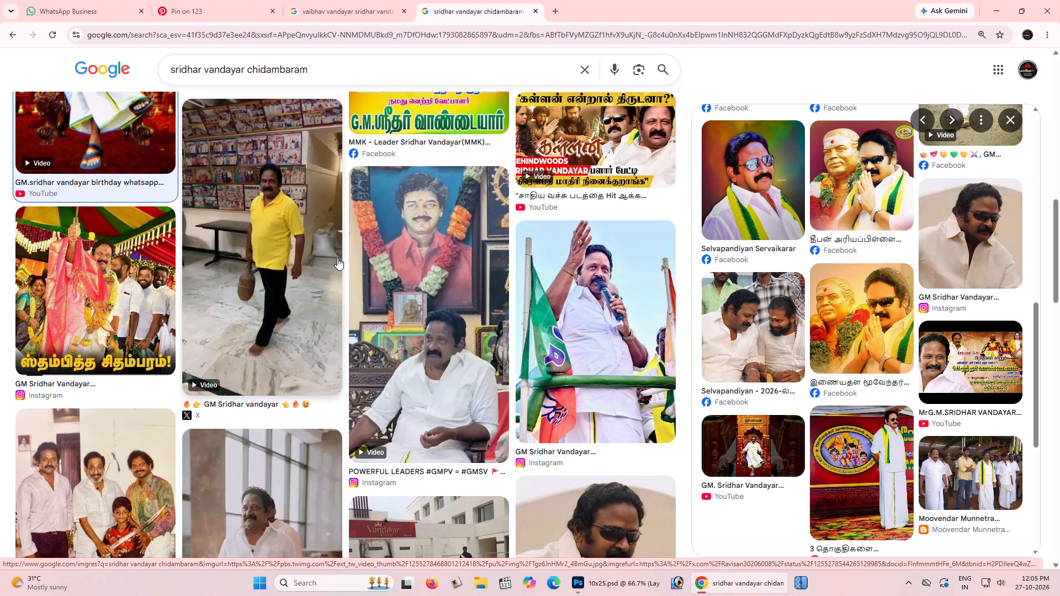
scroll(337, 258, "down", 3, "alt")
scroll(337, 258, "up", 3, "alt")
key("alt+Tab")
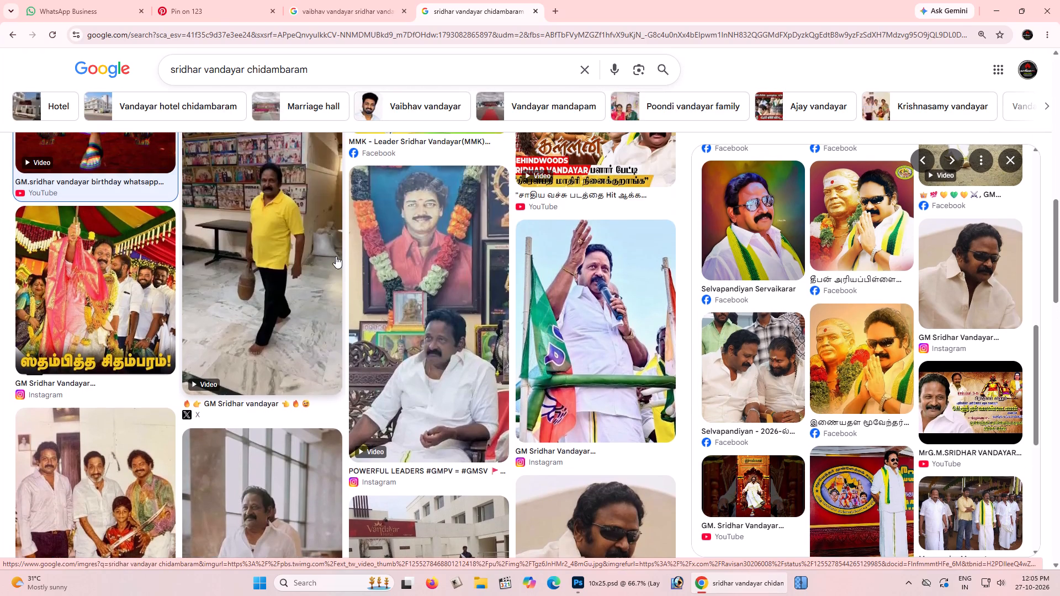
key("alt+Tab")
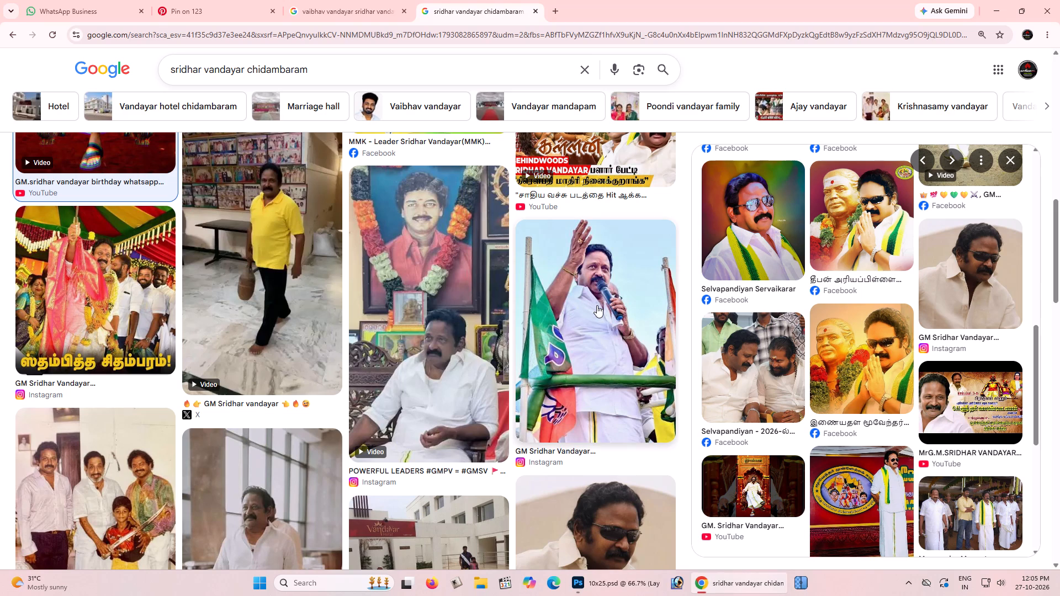
key("alt+Tab")
key("alt+Tab")
scroll(592, 301, "up", 3)
scroll(587, 302, "down", 3)
scroll(587, 302, "up", 3)
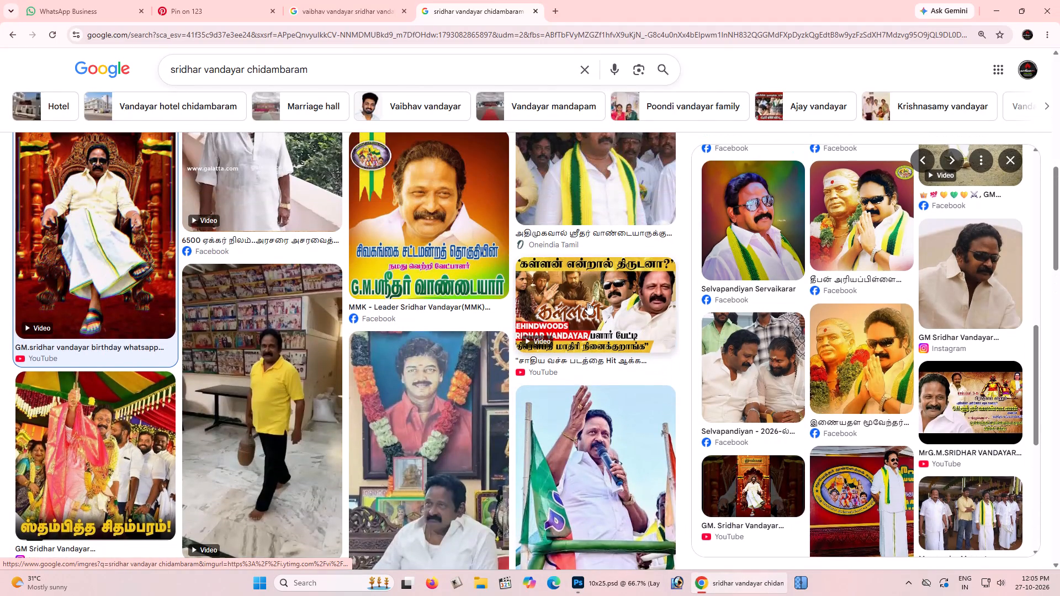
scroll(587, 302, "down", 1)
scroll(587, 302, "up", 2)
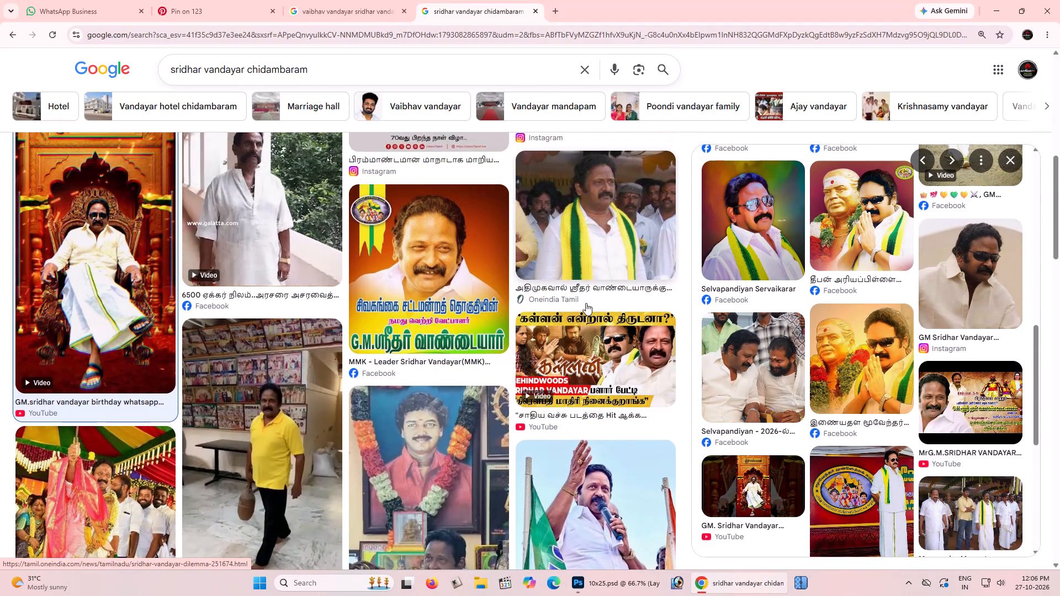
scroll(583, 303, "down", 2)
scroll(583, 303, "up", 2)
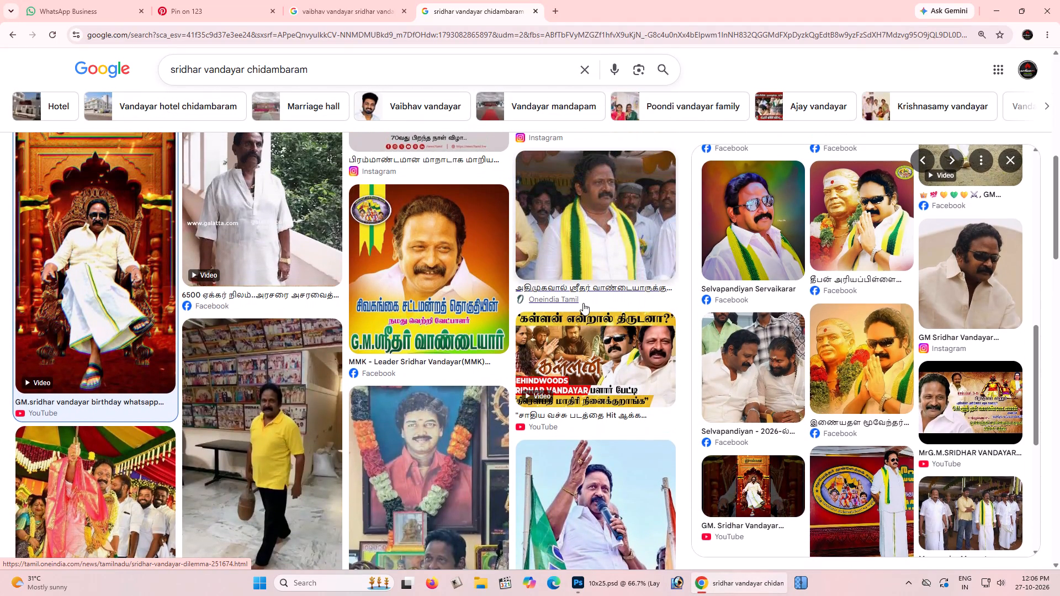
Look through the row of related search suggestions above the image results.
left_click_drag(190, 105, 362, 107)
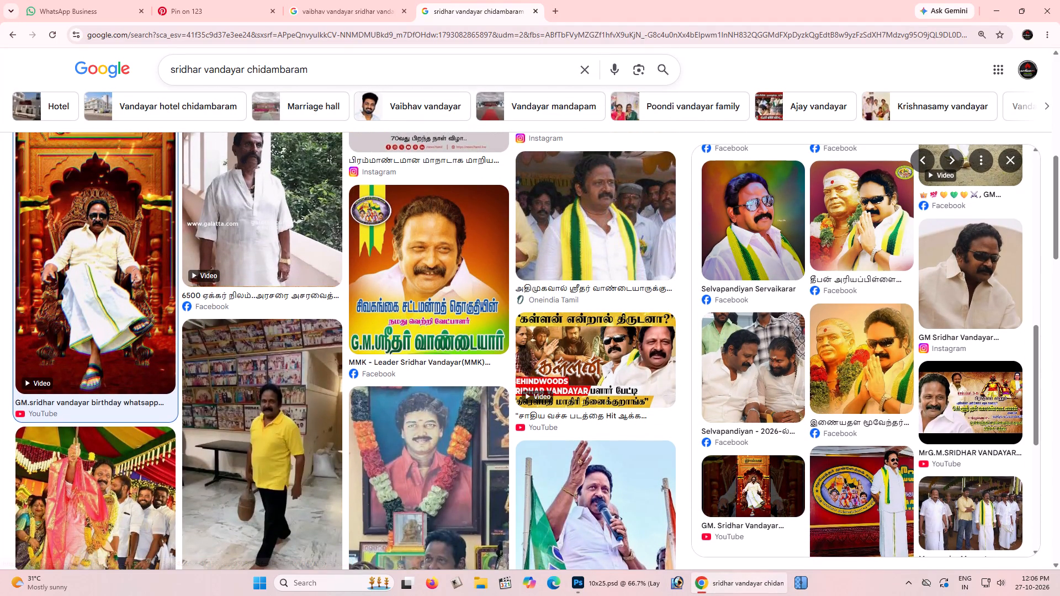
left_click_drag(362, 107, 584, 99)
left_click_drag(759, 102, 674, 116)
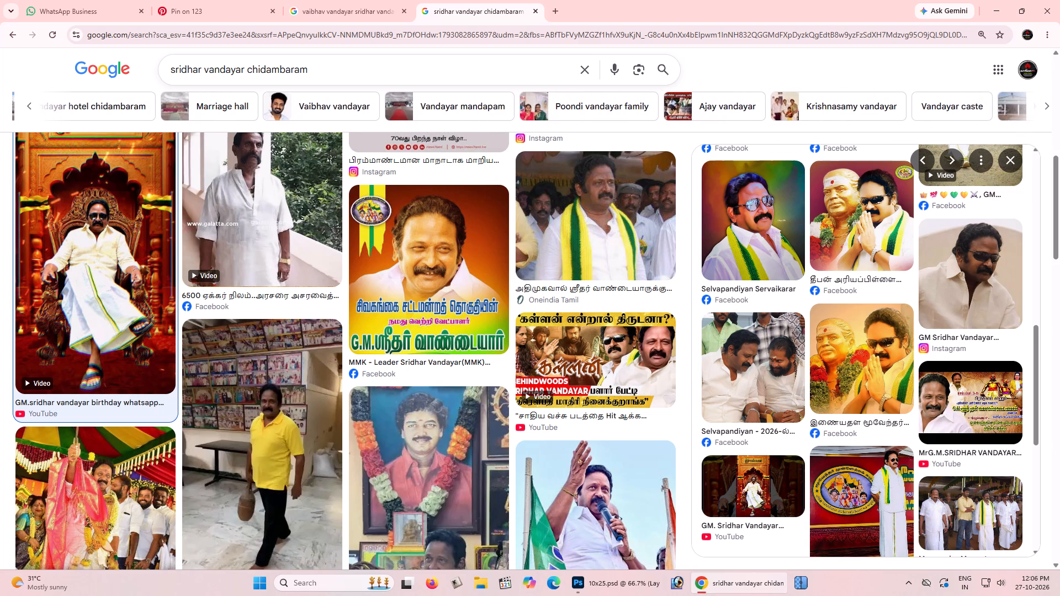
left_click_drag(674, 116, 625, 119)
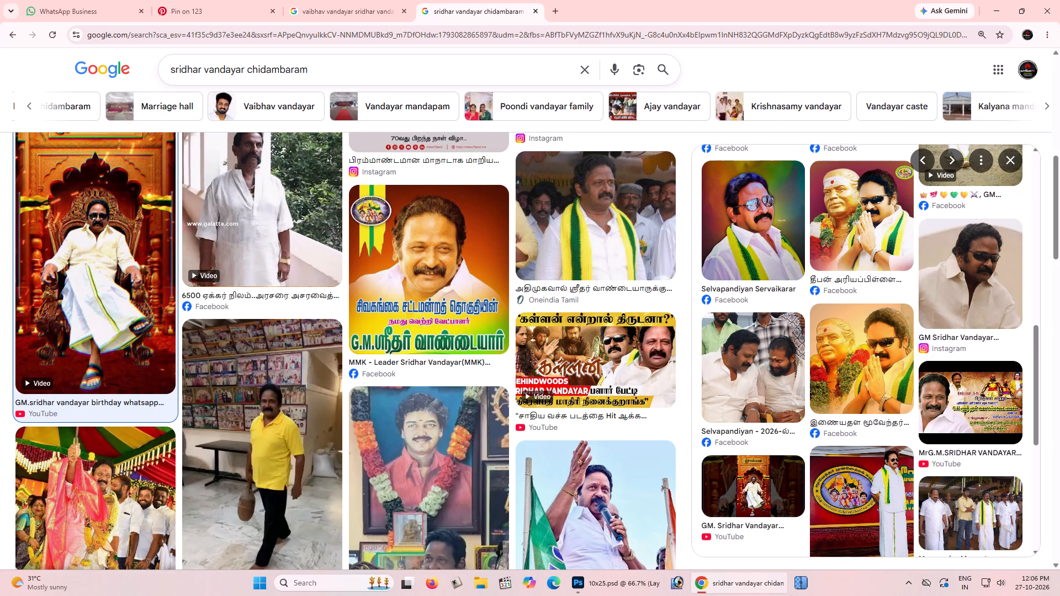
left_click_drag(625, 119, 498, 127)
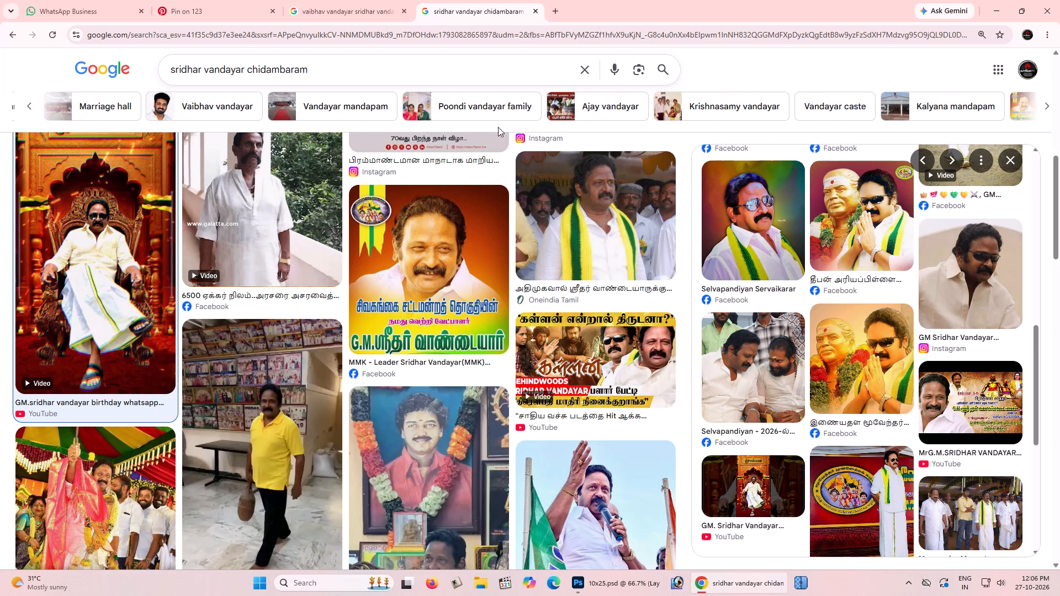
left_click_drag(498, 127, 495, 126)
left_click_drag(720, 111, 580, 108)
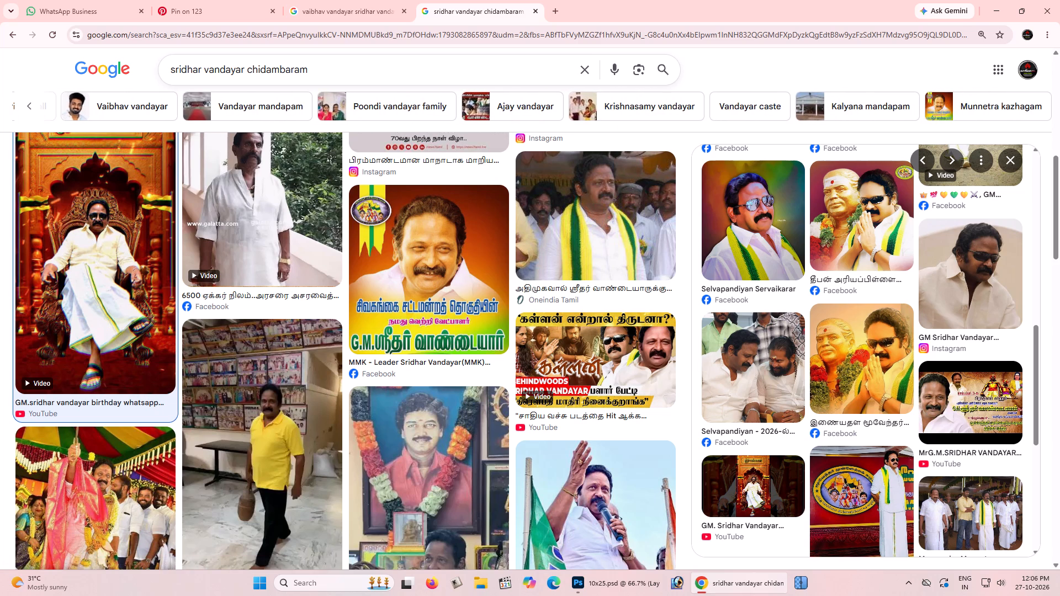
left_click_drag(580, 108, 563, 94)
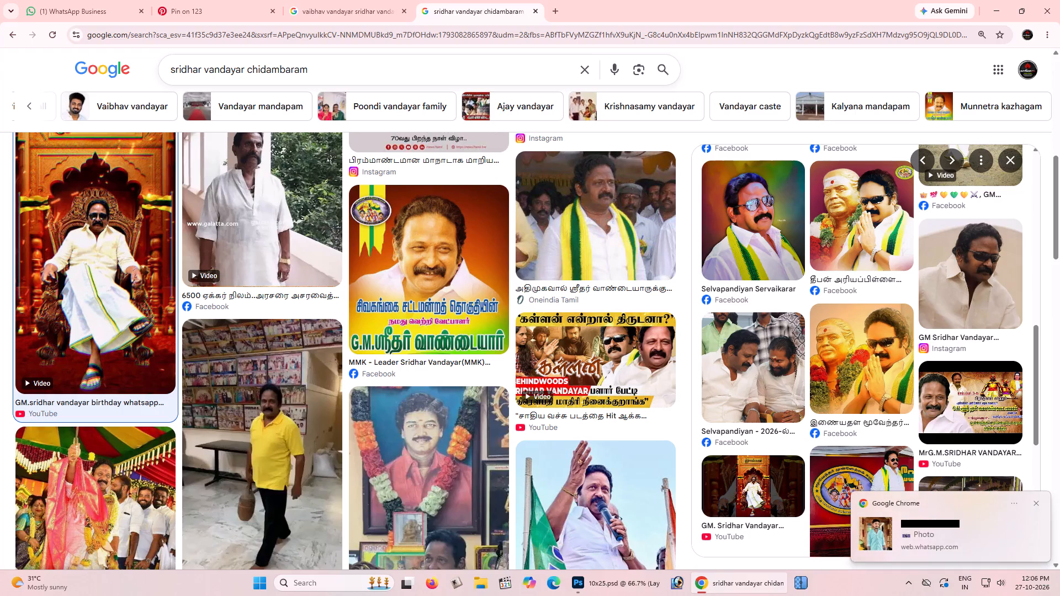
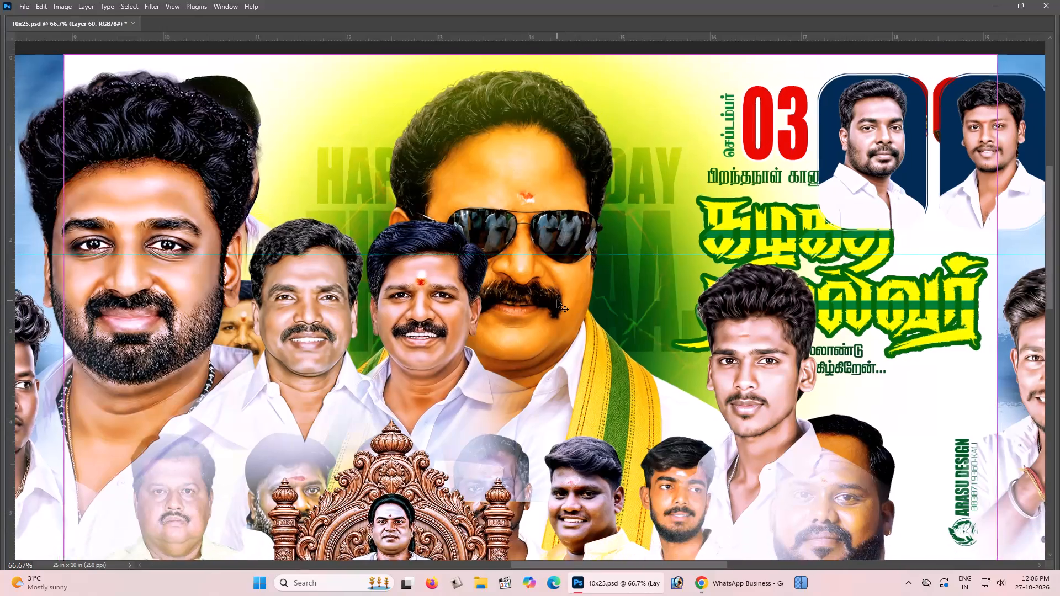
Bring the birthday banner image on Layer 60 to the front of the layer stack.
key("ctrl+shift+bracketright")
Start a loose Pen tool path around the large sunglasses portrait, from the shoulder on the portrait's left side up over the hair.
key("z")
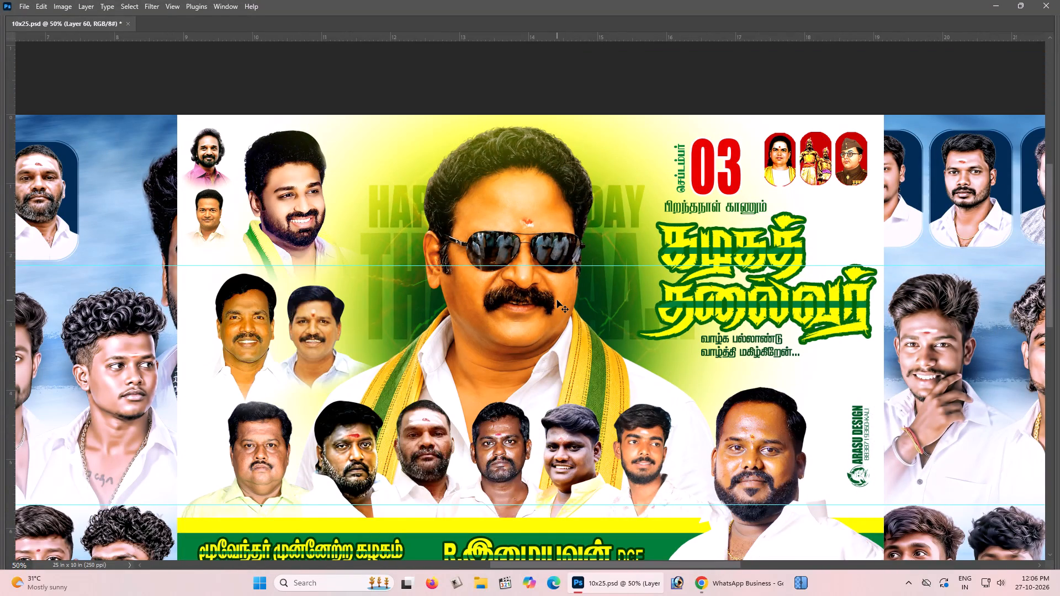
key("p")
scroll(492, 285, "down", 5)
left_click(295, 420)
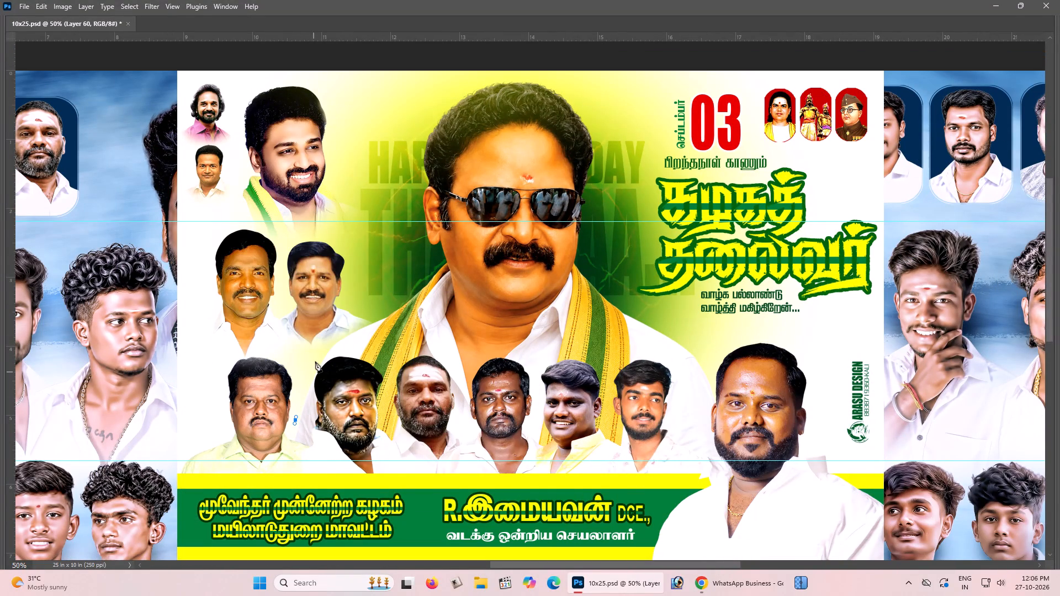
left_click_drag(320, 346, 341, 327)
left_click_drag(379, 305, 389, 294)
left_click_drag(406, 239, 406, 212)
left_click_drag(409, 172, 408, 147)
left_click_drag(418, 116, 441, 86)
left_click_drag(483, 64, 511, 55)
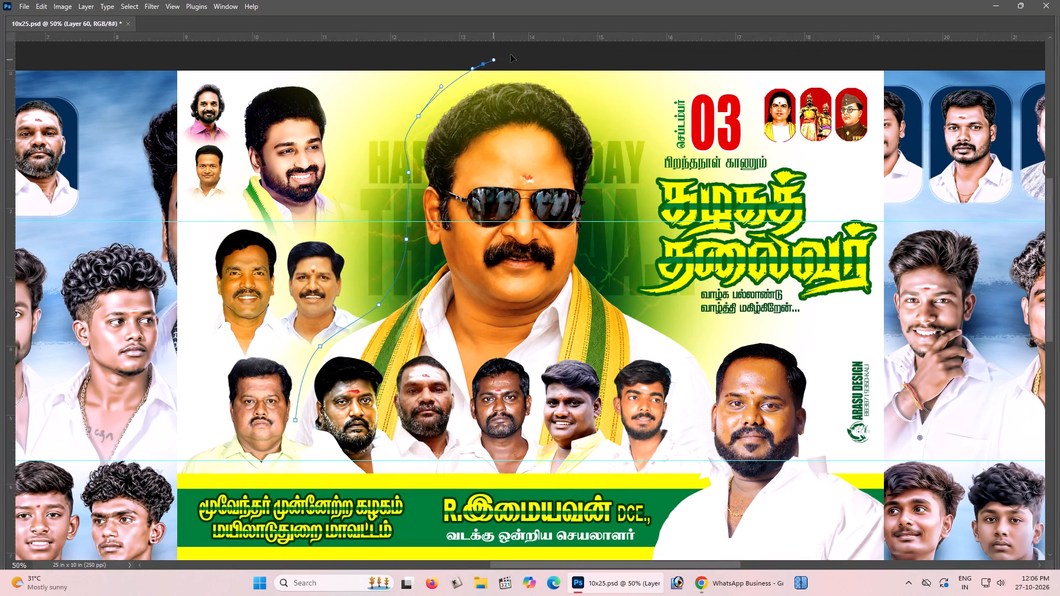
left_click_drag(511, 55, 515, 55)
Continue the path down the other side of the head, along the shoulder and onto the large bearded man in front.
left_click_drag(602, 80, 639, 168)
left_click_drag(639, 199, 637, 230)
left_click_drag(632, 246, 628, 272)
left_click_drag(628, 293, 633, 302)
left_click_drag(643, 311, 654, 316)
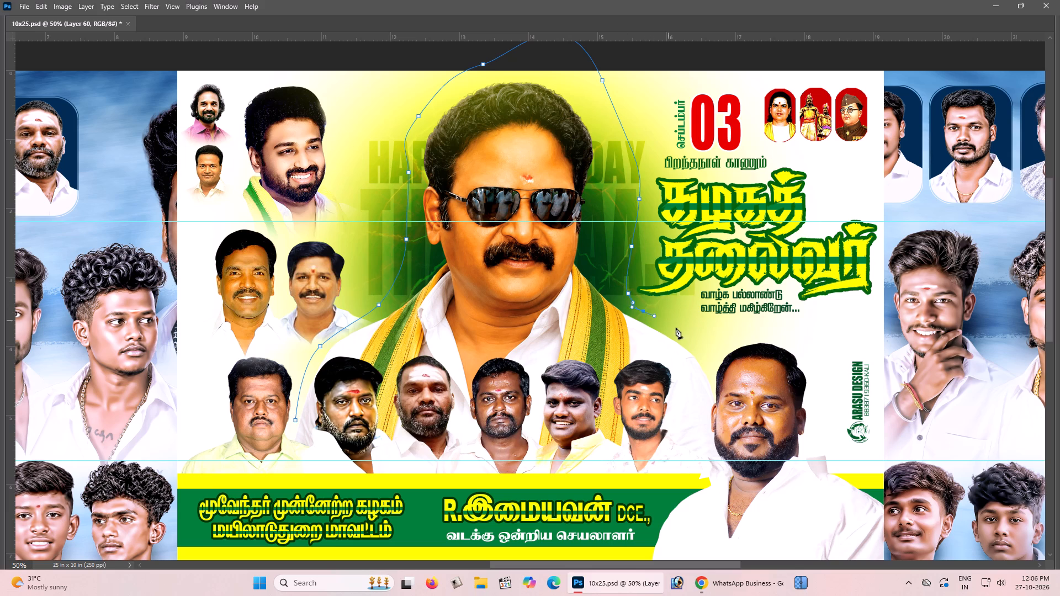
left_click_drag(679, 331, 695, 355)
left_click_drag(712, 377, 718, 387)
left_click_drag(732, 426, 730, 438)
left_click_drag(731, 455, 732, 462)
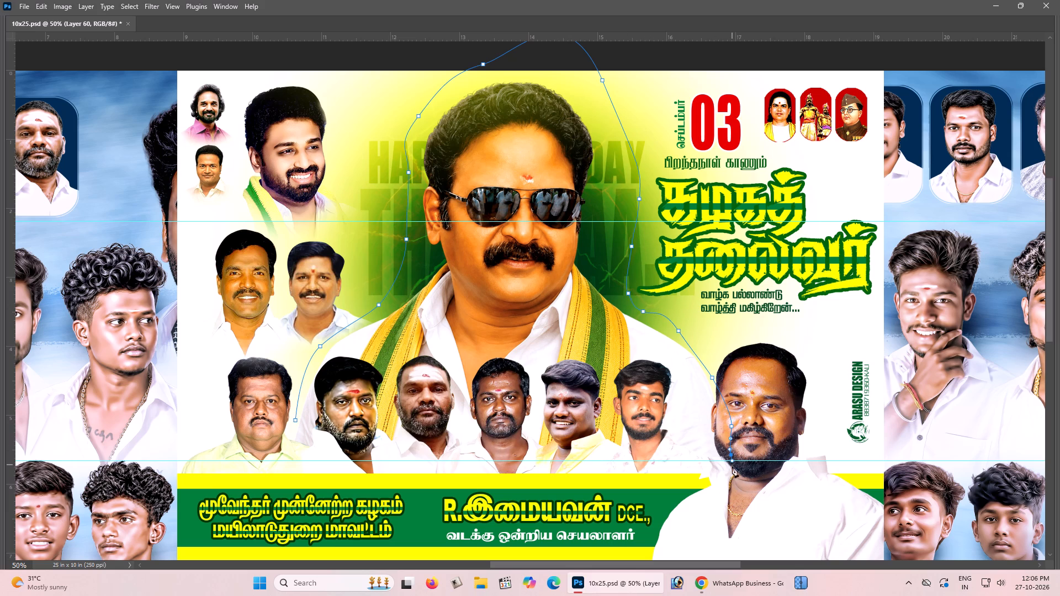
Run the path back around the youngest man's head and across the row of small portraits, and convert it to a selection.
left_click(732, 473)
left_click_drag(711, 462, 700, 456)
left_click_drag(686, 447, 674, 439)
left_click_drag(666, 418, 664, 397)
left_click_drag(660, 376, 645, 350)
left_click_drag(614, 360, 611, 361)
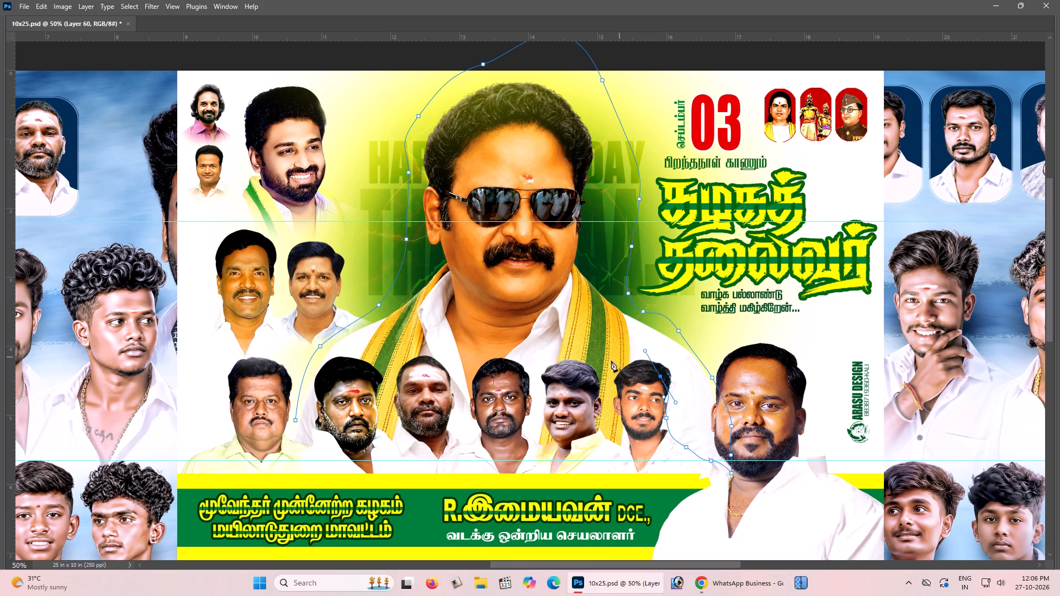
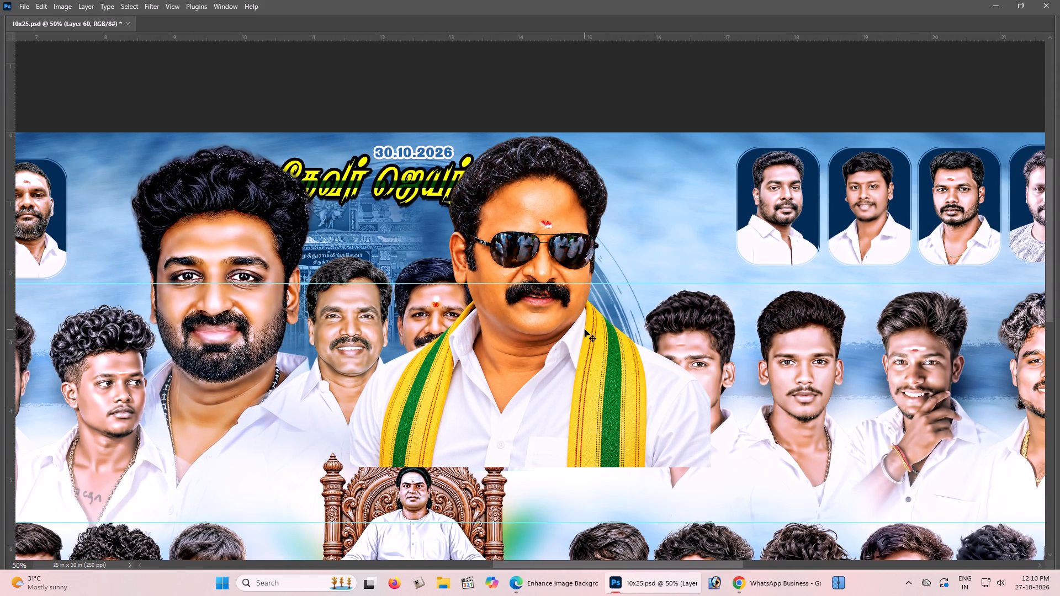
key("ctrl+bracketleft")
key("ctrl+bracketleft")
key("ctrl+bracketleft")
key("ctrl+bracketleft")
key("ctrl+bracketleft")
key("ctrl+bracketleft")
key("ctrl+bracketleft")
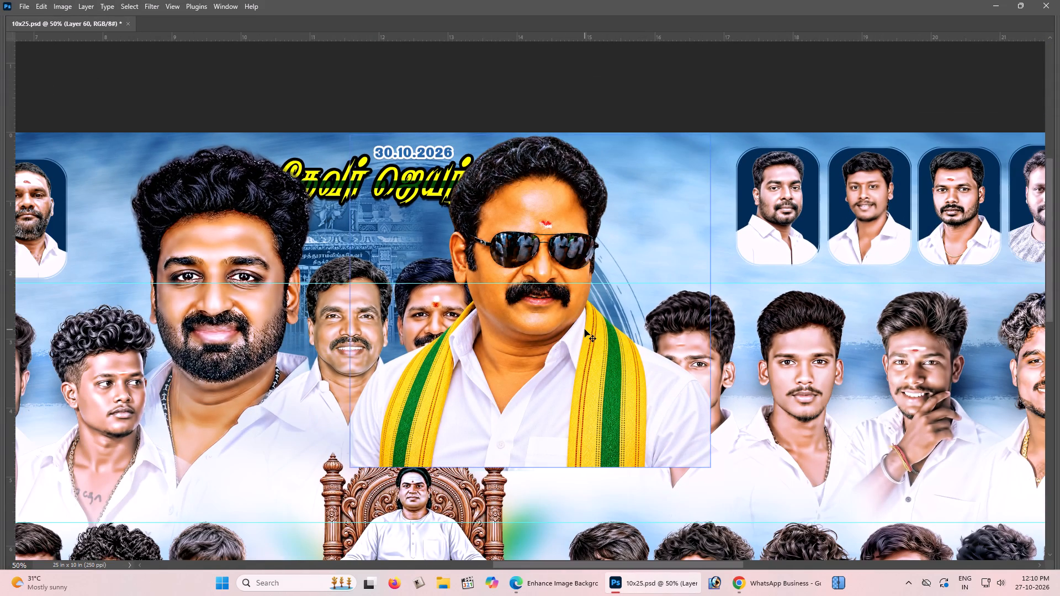
key("ctrl+bracketleft")
key("ctrl+bracketleft")
key("ctrl+bracketleft")
key("ctrl+bracketleft")
key("ctrl+bracketleft")
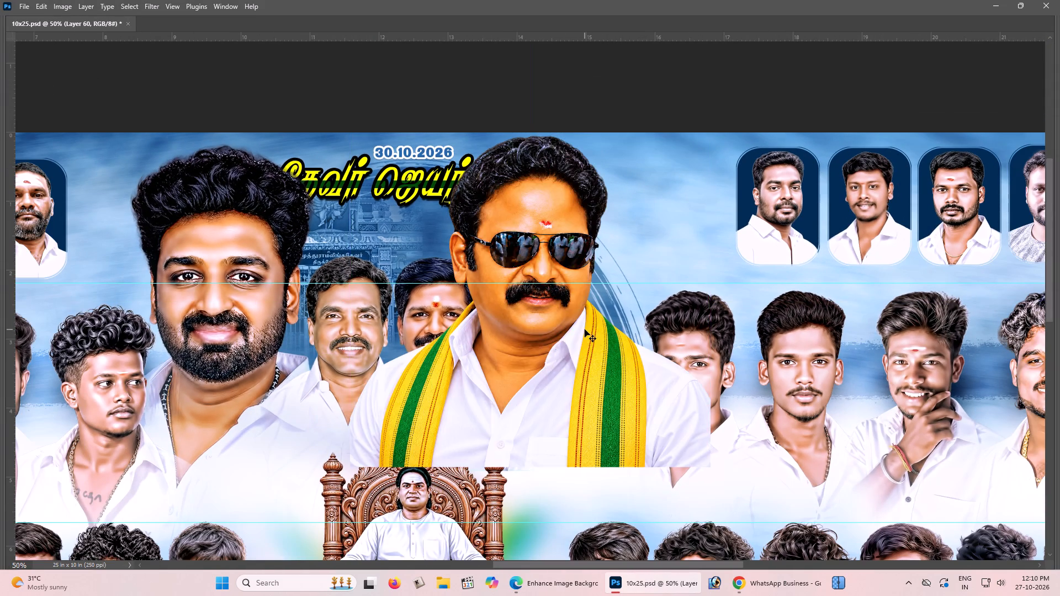
key("ctrl+bracketleft")
key("ctrl+bracketleft")
key("ctrl+bracketleft")
key("ctrl+bracketleft")
key("ctrl+bracketleft")
key("ctrl+bracketleft")
key("ctrl+bracketleft")
key("ctrl+bracketleft")
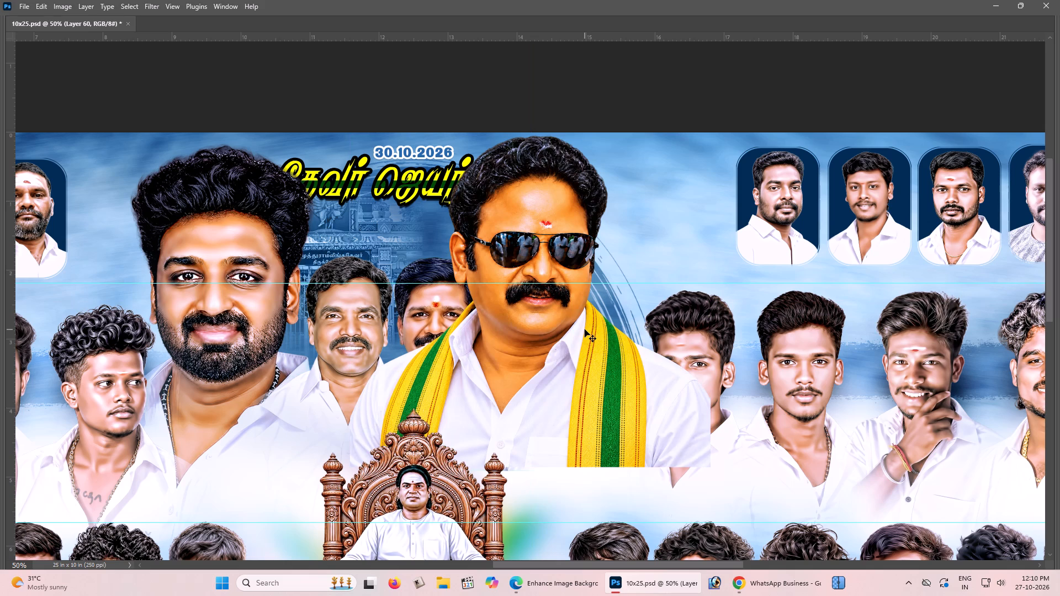
key("ctrl+bracketleft")
key("ctrl+bracketleft")
key("ctrl+bracketleft")
key("ctrl+bracketleft")
key("ctrl+bracketleft")
key("ctrl+bracketleft")
key("ctrl+bracketleft")
key("ctrl+bracketleft")
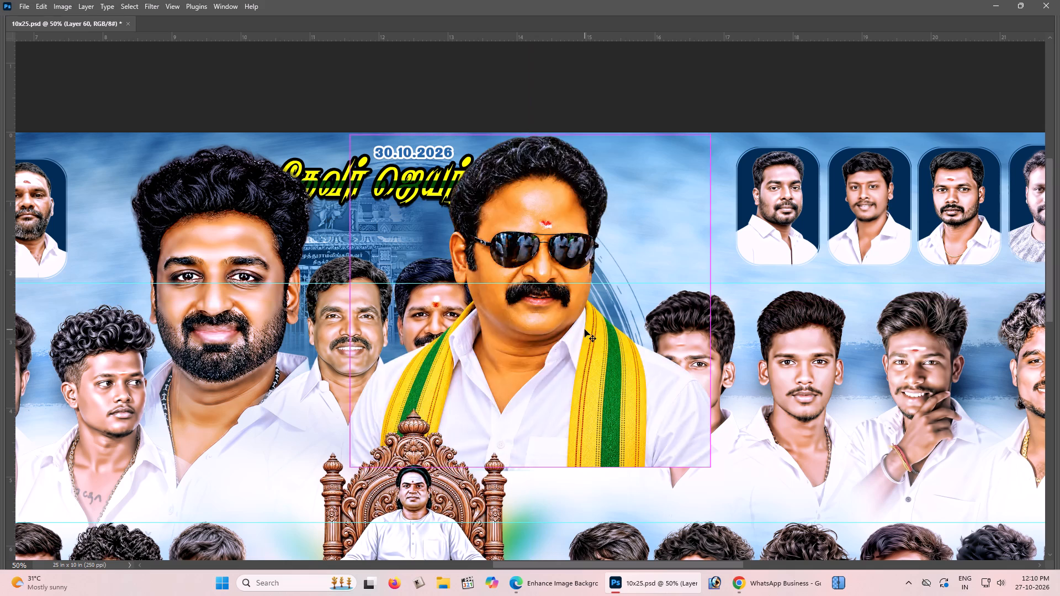
key("ctrl+bracketleft")
key("ctrl+bracketleft")
key("ctrl+bracketleft")
key("ctrl+bracketleft")
key("ctrl+bracketleft")
key("ctrl+bracketleft")
key("ctrl+shift+bracketleft")
Raise the portrait layer until it sits in front of the circular brush strokes but behind the title and neighbouring men.
key("ctrl+bracketright")
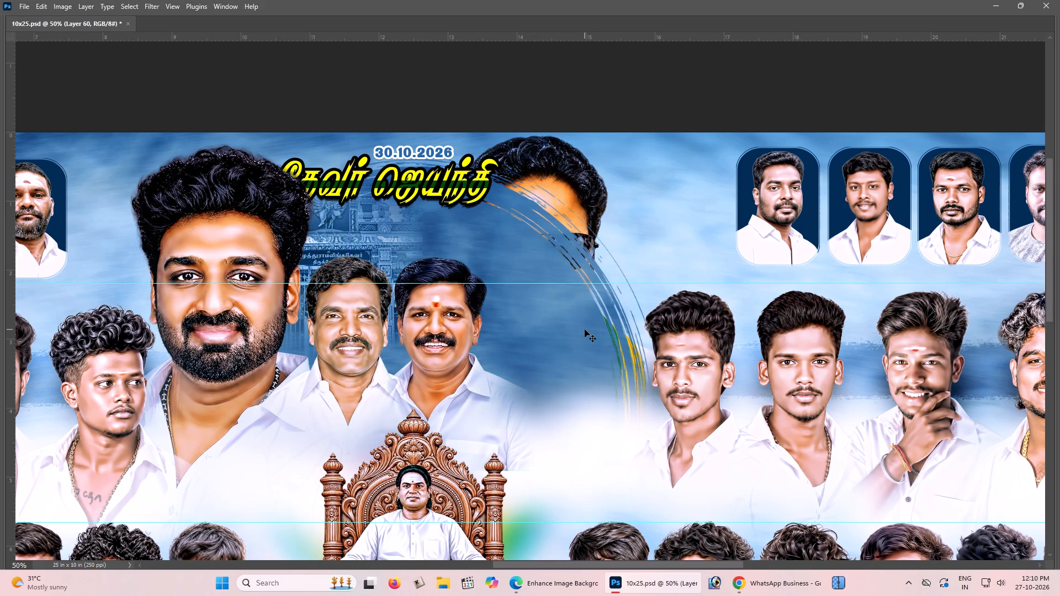
key("ctrl+bracketright")
key("ctrl+bracketright")
key("ctrl+bracketright")
key("ctrl+bracketright")
key("ctrl+bracketright")
key("ctrl+bracketright")
key("ctrl+bracketright")
key("ctrl+bracketright")
key("ctrl+bracketright")
key("ctrl+bracketright")
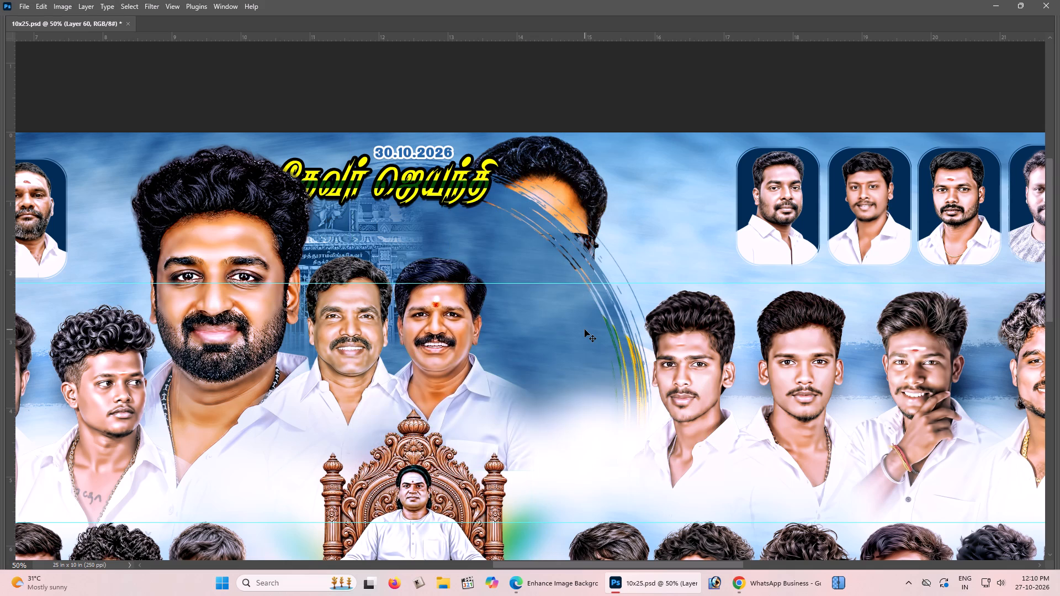
key("ctrl+bracketright")
key("ctrl+bracketright")
key("ctrl+bracketright")
key("ctrl+bracketright")
key("ctrl+bracketright")
key("ctrl+bracketright")
key("ctrl+bracketright")
key("ctrl+bracketright")
key("ctrl+bracketright")
key("ctrl+bracketright")
key("ctrl+bracketright")
key("ctrl+bracketright")
key("ctrl+bracketright")
key("ctrl+bracketright")
key("ctrl+bracketright")
key("ctrl+bracketright")
key("ctrl+bracketright")
key("ctrl+bracketright")
key("ctrl+bracketright")
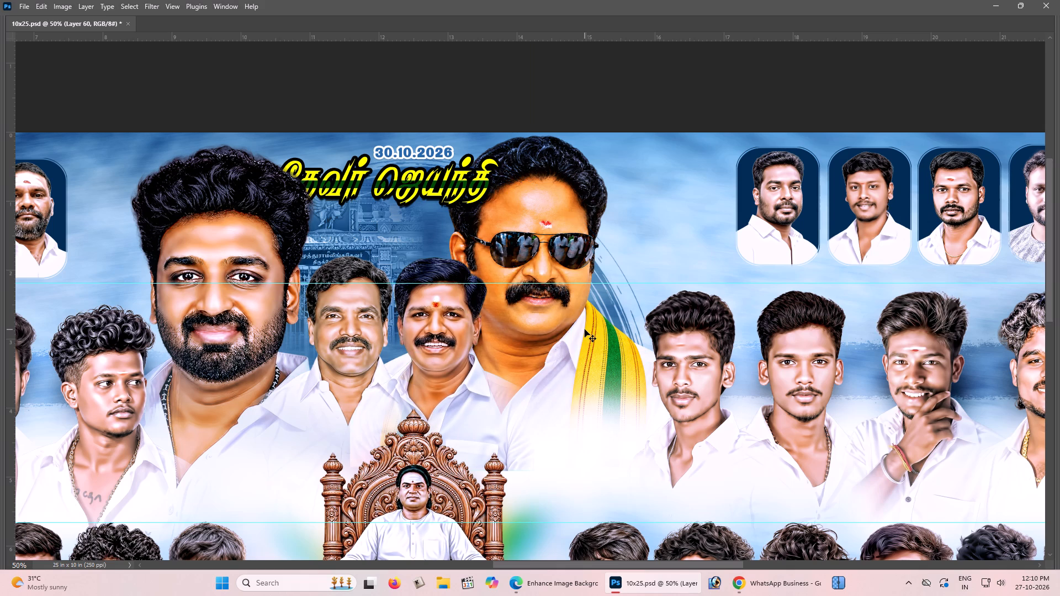
Shift the sunglasses portrait toward the young men's row, enlarge it slightly with Free Transform and lower it so its head clears the banner's top edge.
left_click_drag(574, 194, 590, 194)
key("space")
key("space")
left_click_drag(591, 194, 608, 193)
left_click(608, 193)
left_click_drag(598, 193, 624, 195, "shift")
key("ctrl+t")
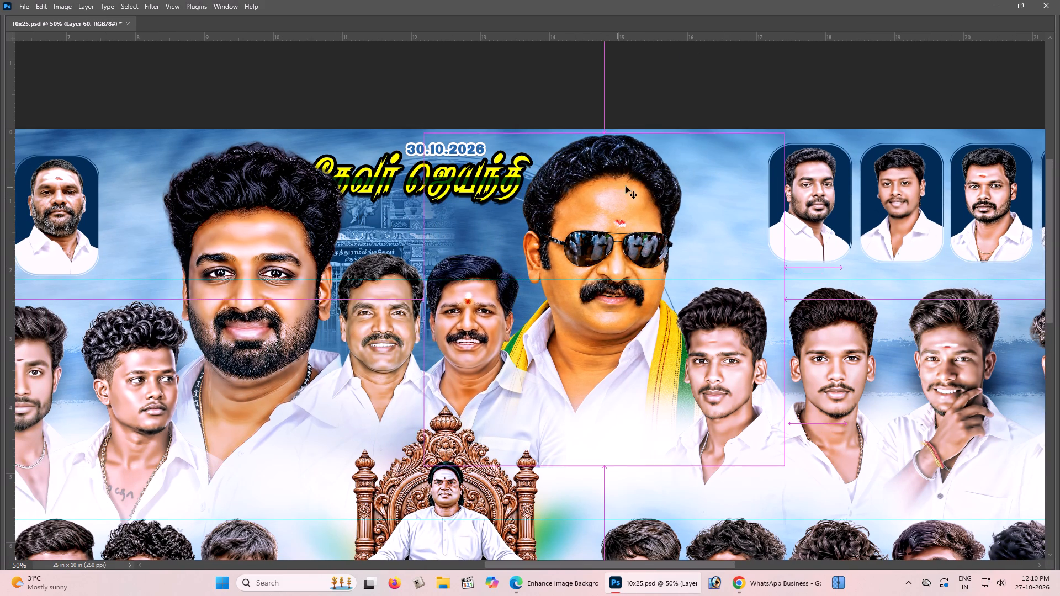
left_click_drag(788, 130, 820, 121, "alt")
left_click_drag(725, 157, 726, 177)
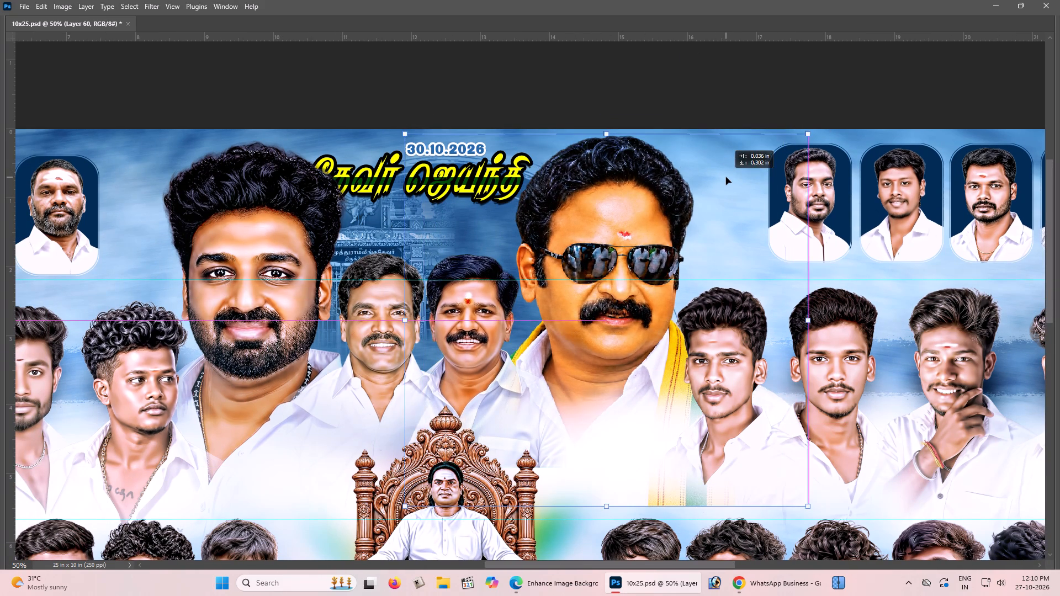
left_click_drag(726, 177, 729, 178)
key("Return")
left_click(711, 179, "shift")
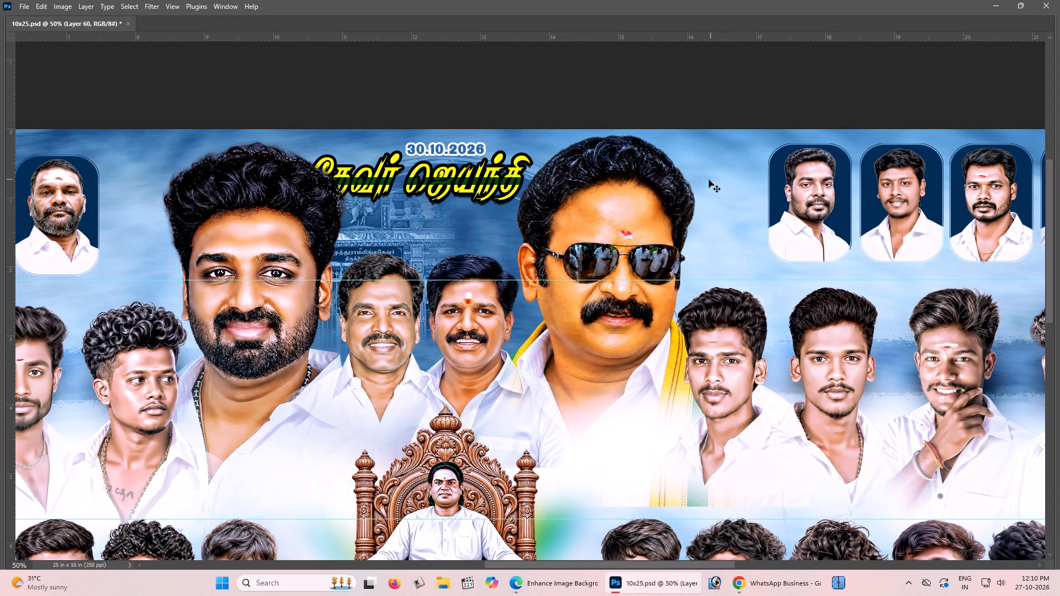
Add a layer mask to the sunglasses portrait's layer, Layer 60.
key("space")
key("space")
key("space")
left_click_drag(705, 207, 707, 179)
left_click(711, 172)
key("space")
left_click(711, 172)
left_click(711, 168)
key("Tab")
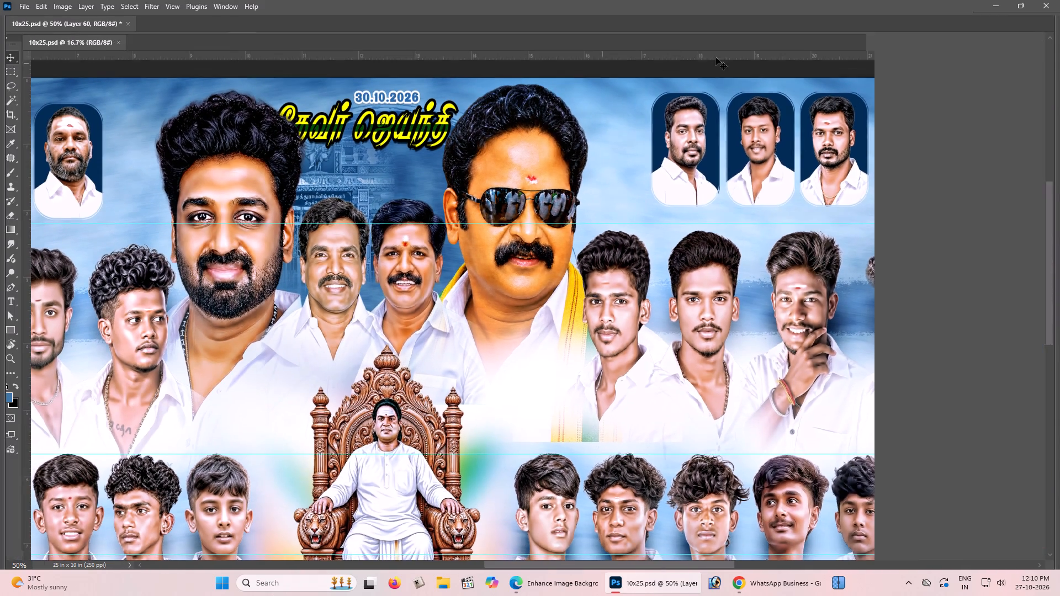
left_click(961, 563)
Paint black on Layer 60's mask with a smaller soft brush to fade the sunglasses portrait's hard lower edge above and around the throne.
key("space")
key("space")
key("space")
key("space")
key("space")
key("space")
key("space")
key("space")
left_click_drag(660, 340, 643, 328)
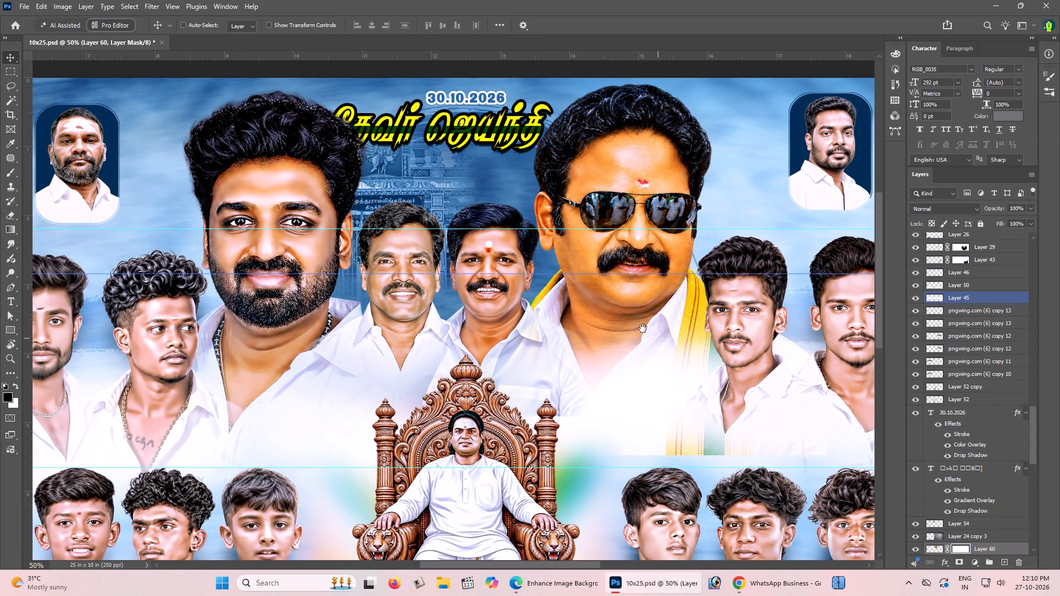
left_click_drag(643, 328, 633, 318)
left_click(628, 312)
key("b")
key("space")
left_click_drag(672, 371, 649, 352)
left_click(649, 351)
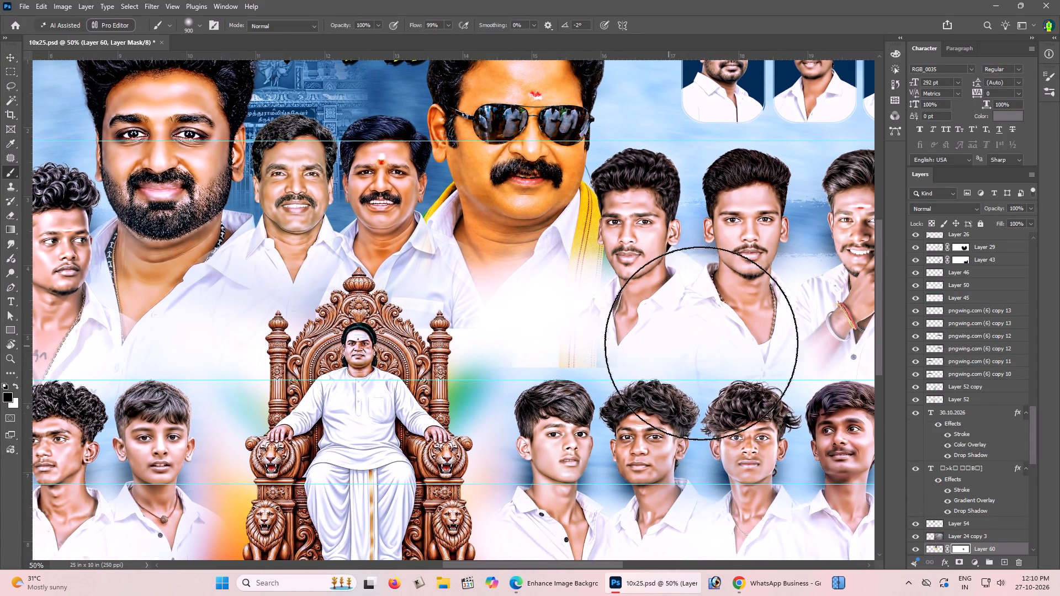
key("Tab")
scroll(755, 343, "up", 3)
scroll(755, 343, "down", 1)
key("bracketleft")
key("bracketleft")
key("bracketleft")
key("bracketleft")
left_click_drag(750, 295, 695, 342)
left_click_drag(712, 316, 672, 373)
left_click_drag(691, 358, 644, 372)
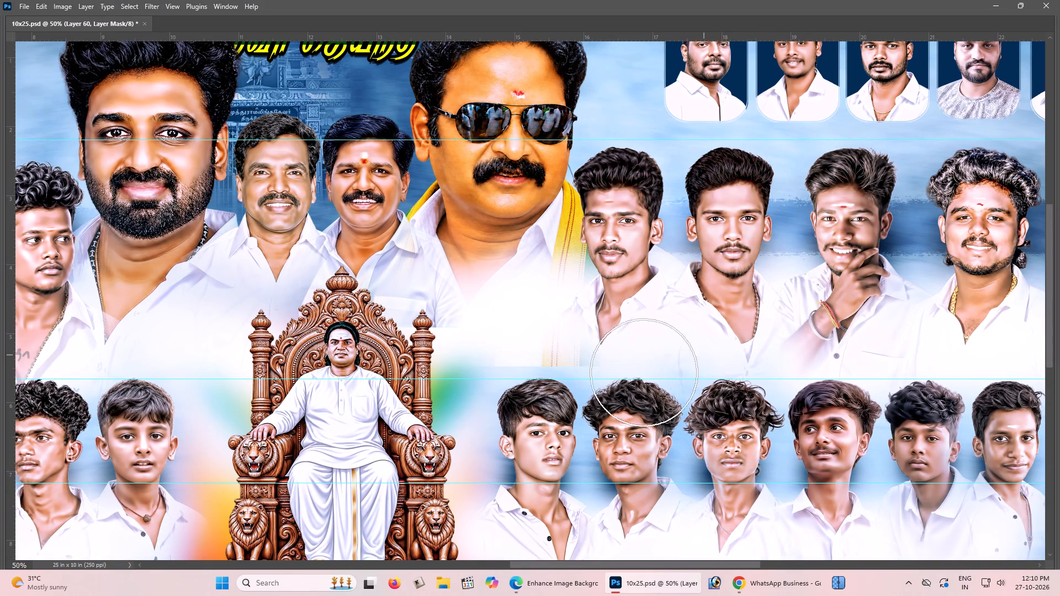
left_click_drag(644, 372, 591, 389)
left_click_drag(664, 375, 549, 385)
left_click_drag(625, 376, 518, 401)
left_click_drag(541, 402, 287, 389)
left_click_drag(301, 369, 374, 392)
left_click_drag(354, 368, 425, 382)
left_click_drag(393, 354, 455, 372)
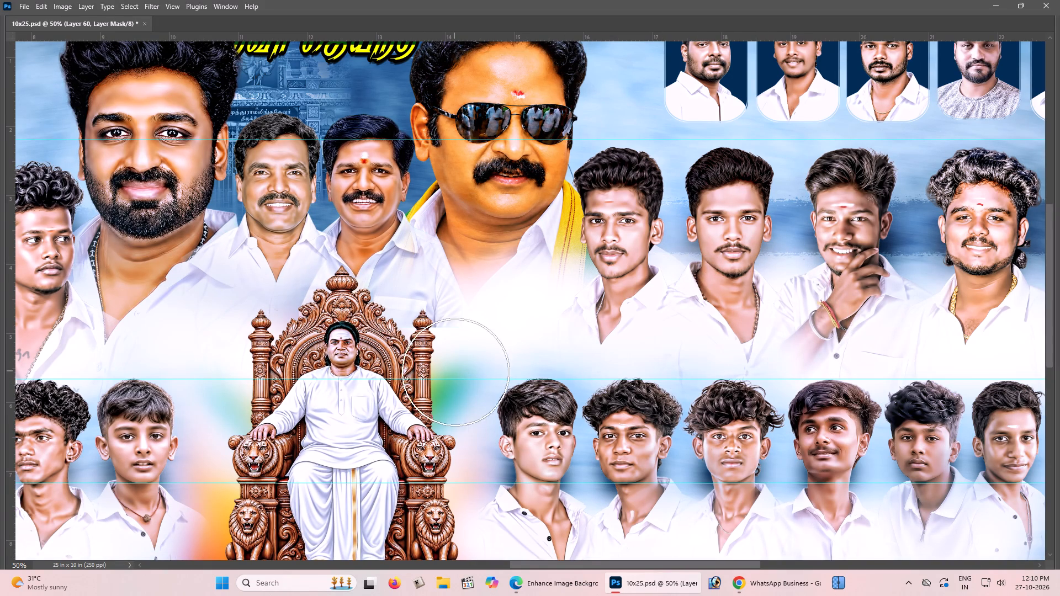
left_click_drag(455, 372, 317, 304)
left_click_drag(325, 291, 351, 305)
left_click_drag(356, 307, 365, 315)
left_click_drag(373, 320, 382, 328)
left_click(390, 334)
Select the first two young men beside the sunglasses portrait and shift them together about 0.1 in away from him.
key("v")
key("space")
key("space")
key("space")
key("space")
key("space")
key("space")
key("space")
key("space")
key("space")
key("space")
key("space")
key("space")
key("space")
key("space")
key("space")
key("space")
key("space")
key("space")
key("space")
left_click_drag(579, 280, 521, 280)
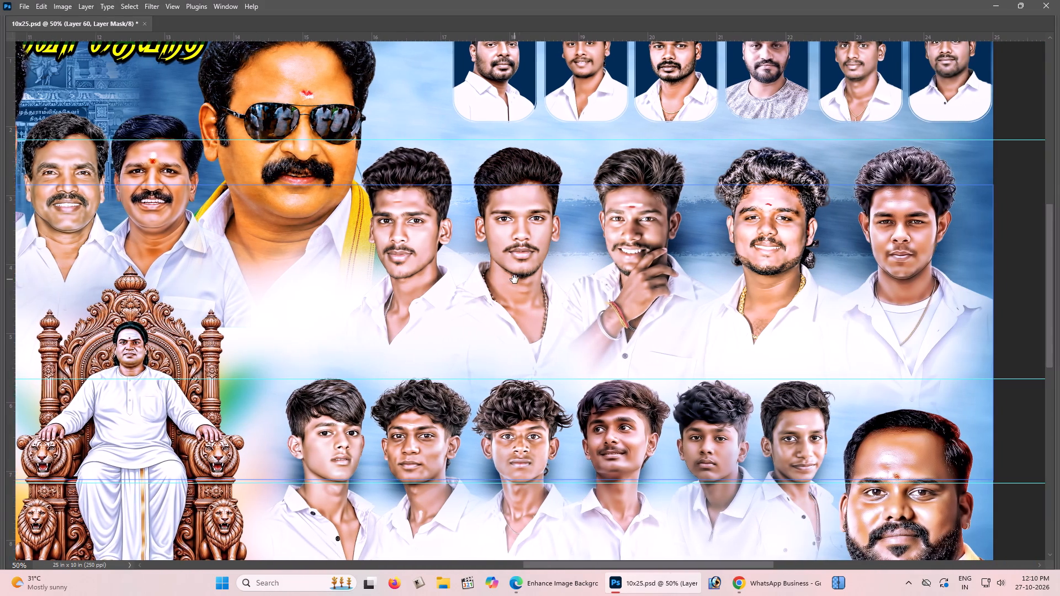
left_click(515, 279)
right_click(344, 206)
double_click(368, 247)
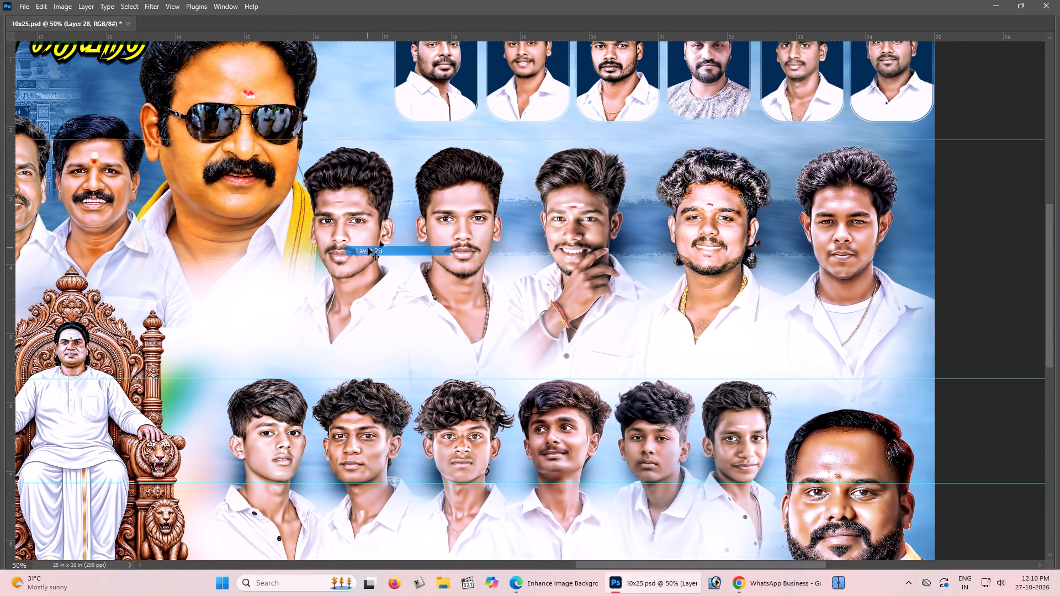
left_click_drag(369, 248, 385, 247, "shift")
key("ctrl+z")
right_click(451, 229, "shift")
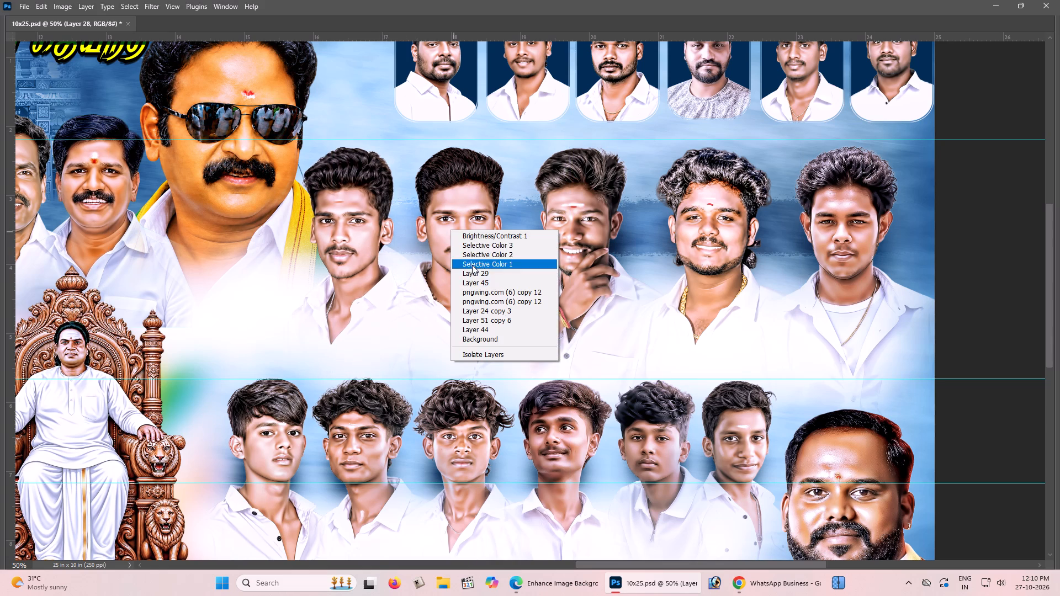
left_click(473, 270, "shift")
left_click_drag(468, 262, 468, 273)
key("ctrl+z")
left_click(455, 269, "shift")
left_click(458, 269)
left_click_drag(458, 267, 467, 266, "shift")
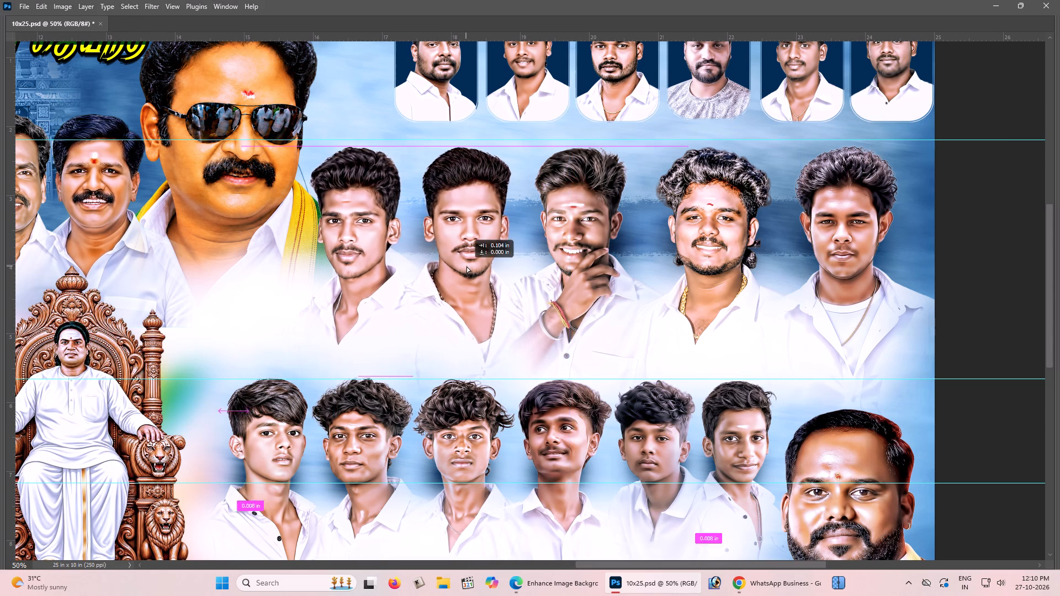
left_click_drag(467, 266, 468, 266, "shift")
Add the row's third, fourth and fifth young men to the selection one by one, shifting the group further from the sunglasses portrait each time.
right_click(560, 227, "shift")
left_click(586, 270, "shift")
left_click_drag(570, 259, 582, 260, "shift")
right_click(696, 223, "shift")
left_click(715, 264, "shift")
left_click_drag(713, 260, 714, 278)
key("ctrl+z")
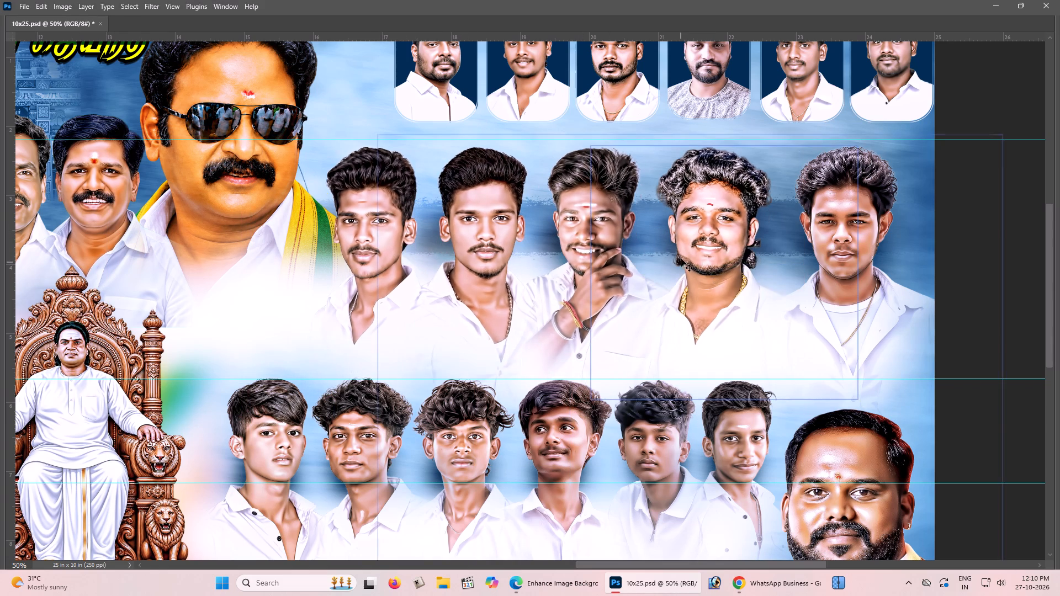
left_click_drag(684, 258, 701, 258, "shift")
right_click(855, 247, "shift")
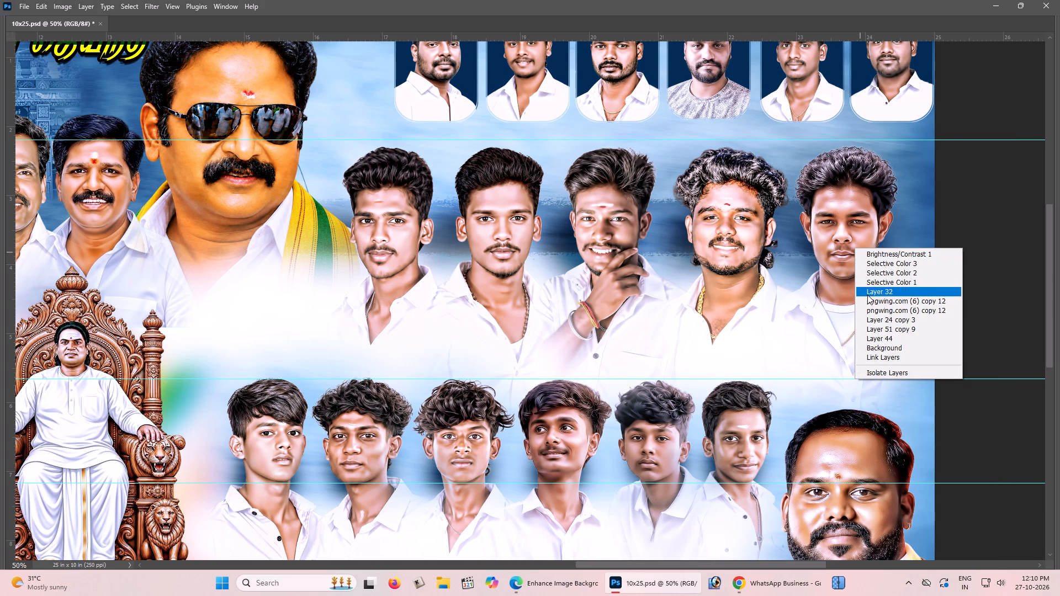
left_click(866, 295, "shift")
left_click_drag(743, 257, 773, 265, "shift")
Shrink the five selected young men slightly with Free Transform and raise them so their heads sit just below the upper guide.
key("shift+space")
key("shift+space")
key("shift+space")
key("shift+space")
key("shift+space")
key("shift+space")
key("shift+space")
key("shift+space")
key("shift+space")
key("shift+space")
key("shift+space")
key("shift+space")
key("shift+space")
key("shift+space")
key("shift+space")
key("shift+space")
key("shift+space")
key("shift+space")
key("shift+space")
key("shift+space")
left_click_drag(598, 240, 623, 243)
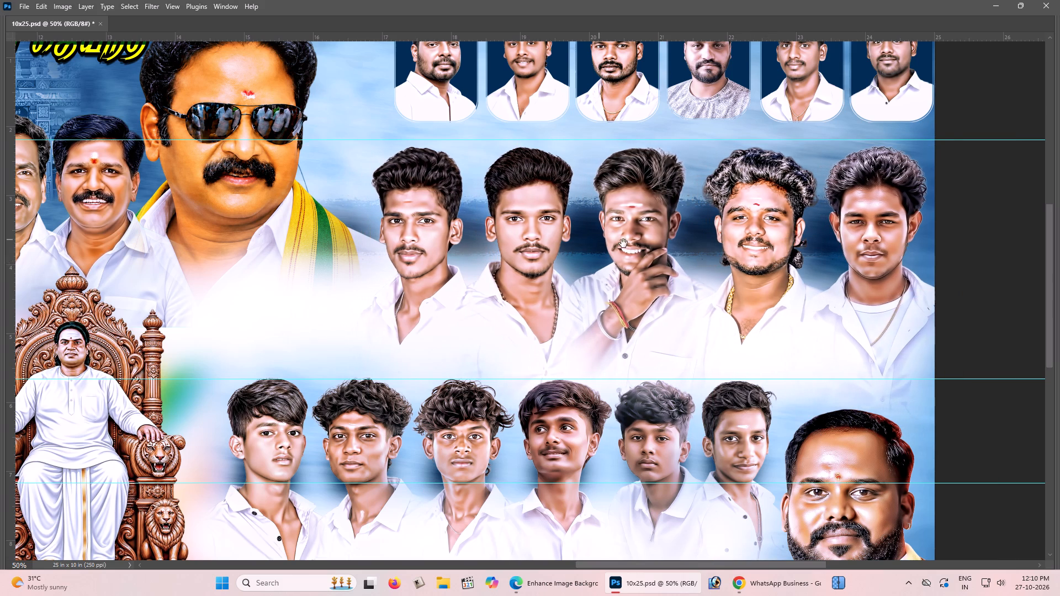
left_click_drag(623, 243, 679, 243)
left_click_drag(697, 243, 492, 244)
left_click(485, 244)
key("ctrl+t")
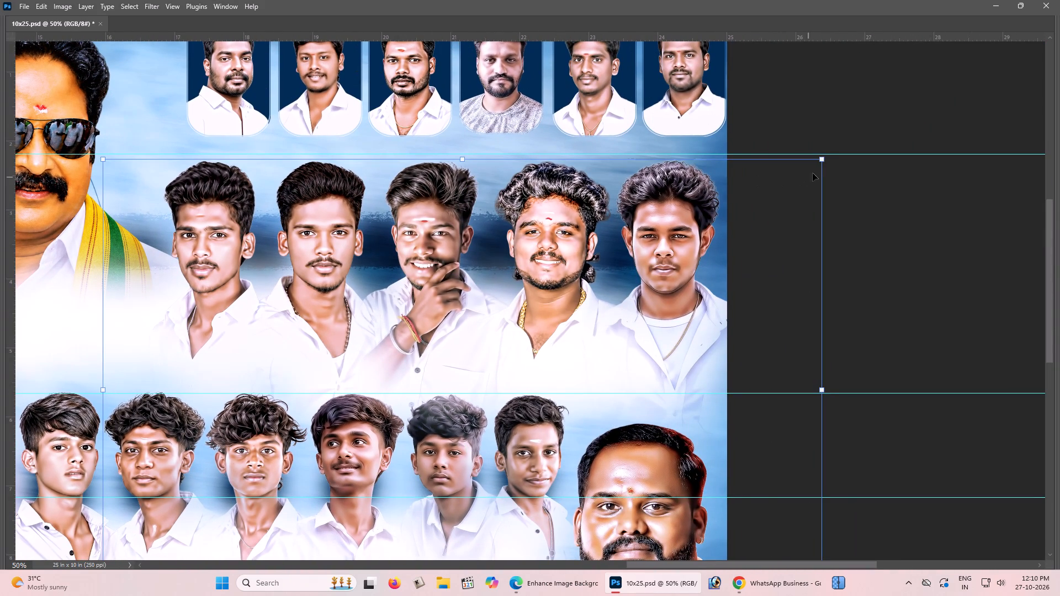
left_click_drag(825, 161, 802, 169, "alt")
key("Return")
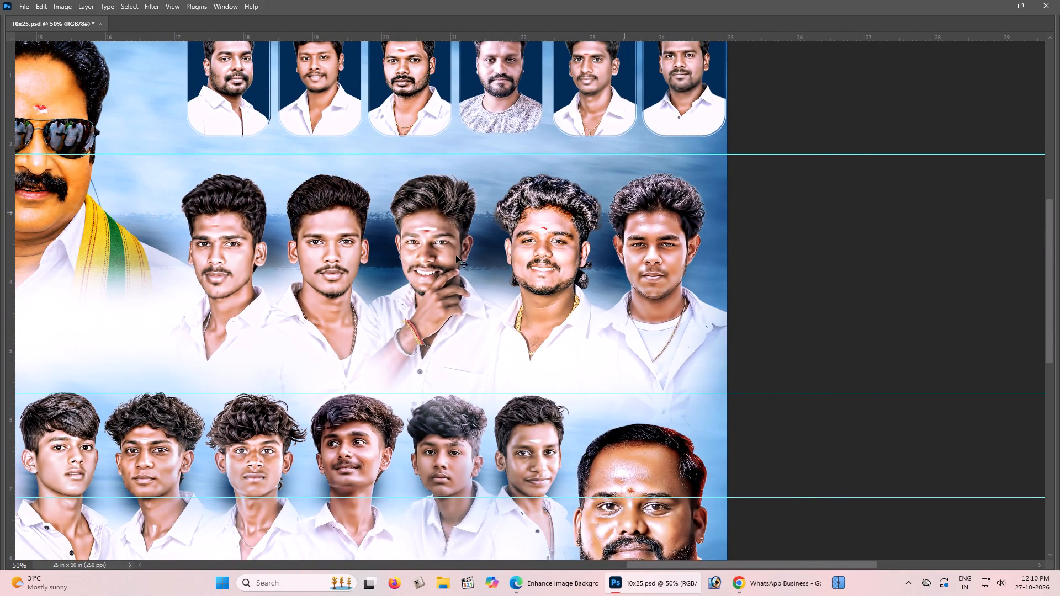
left_click_drag(454, 256, 458, 244)
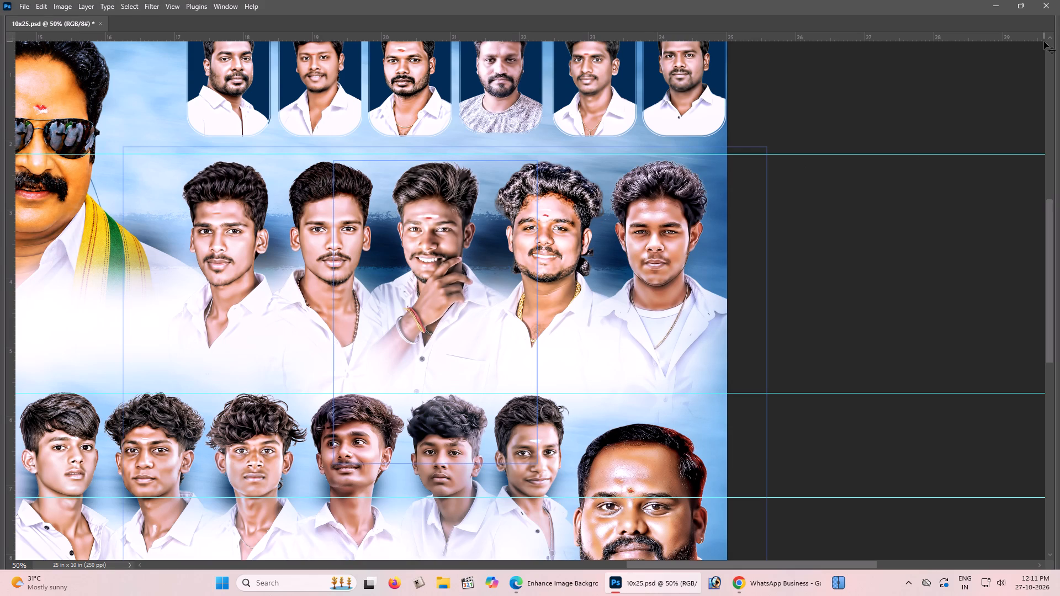
Select the sunglasses portrait, Layer 60, and bring it forward in the stack above the brush-stroke layer, Layer 24 copy 3.
scroll(247, 307, "up", 3)
scroll(247, 307, "down", 4)
scroll(250, 262, "up", 3)
key("space")
key("space")
key("space")
key("space")
key("space")
key("space")
key("space")
key("space")
key("space")
key("space")
key("space")
key("space")
key("space")
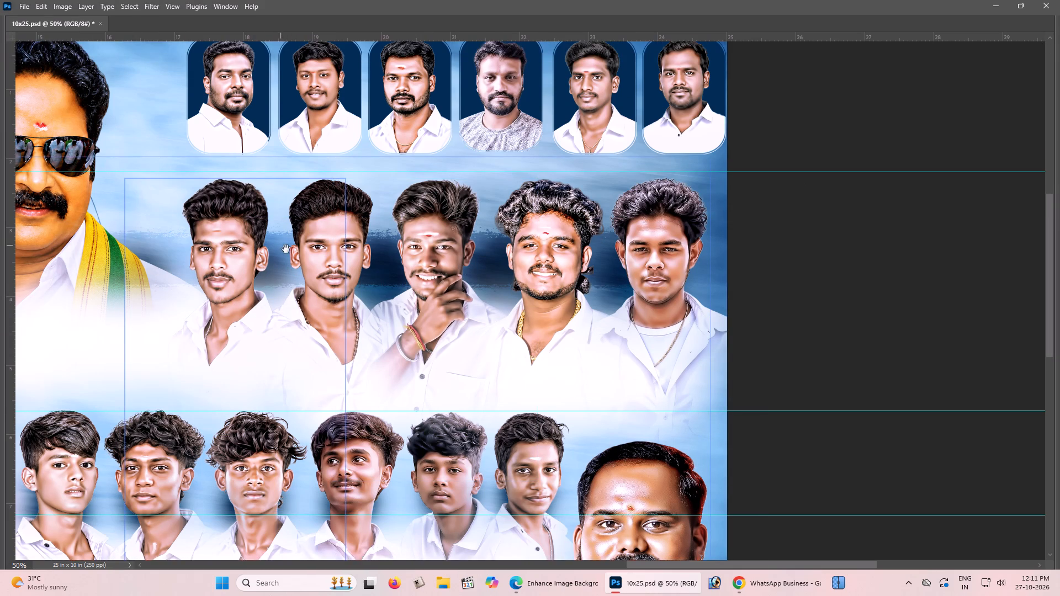
left_click_drag(258, 246, 461, 294)
left_click(463, 294)
right_click(442, 289)
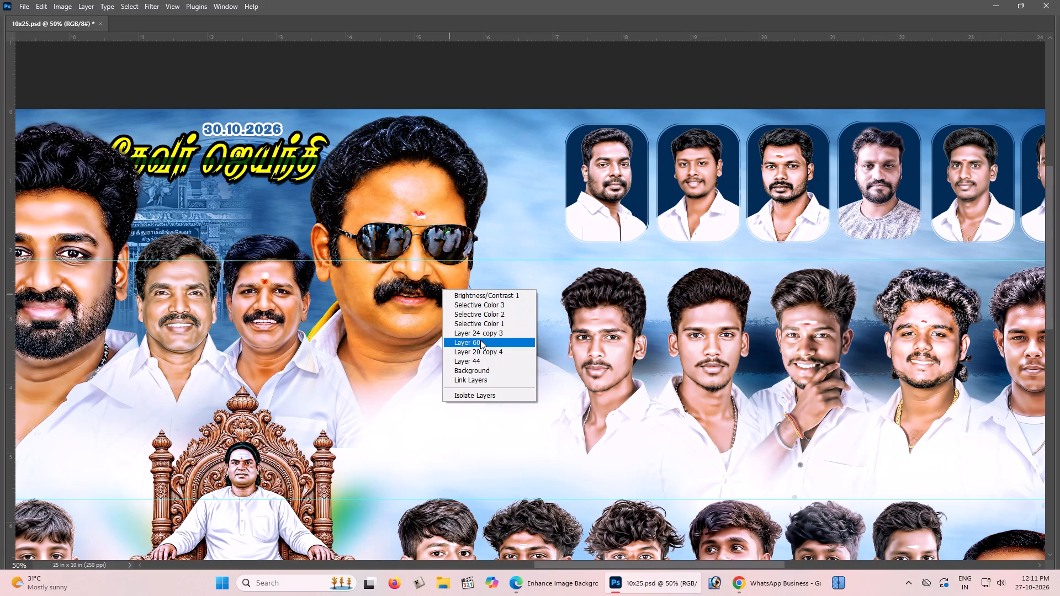
left_click(480, 337)
left_click_drag(459, 322, 475, 329)
key("ctrl+z")
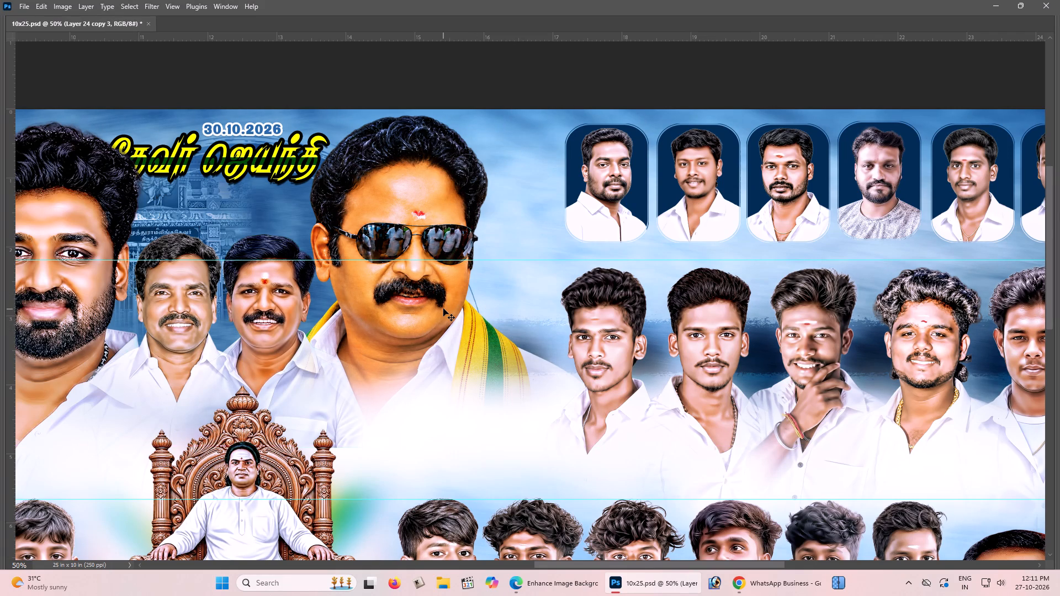
right_click(446, 308)
left_click(480, 361)
left_click_drag(475, 348, 475, 339)
key("ctrl+z")
key("ctrl+bracketright")
key("ctrl+bracketright")
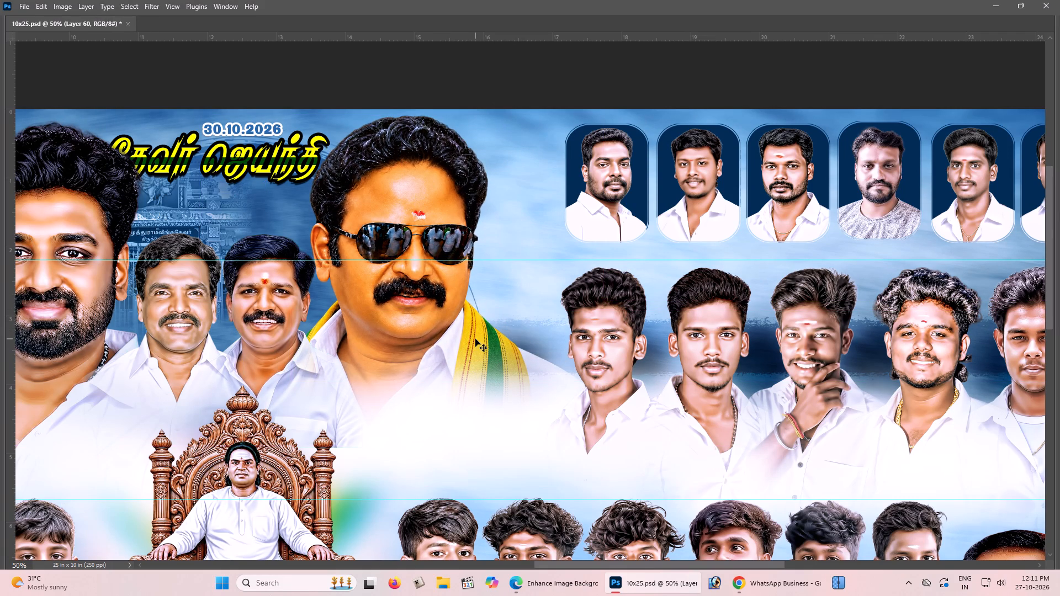
Move the sunglasses portrait about 0.46 in toward the young men's row and slightly down.
key("space")
key("space")
key("space")
key("space")
left_click_drag(478, 337, 502, 331)
left_click(502, 331)
left_click_drag(477, 305, 509, 308)
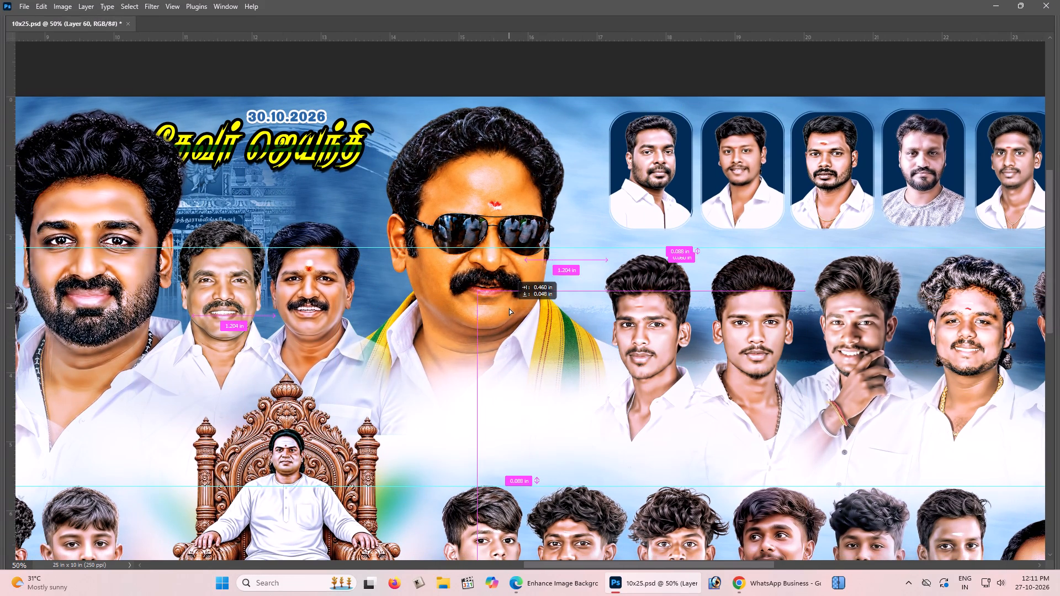
left_click_drag(509, 308, 510, 311)
Select the white haze layer, Layer 45, and erase the part covering the sunglasses portrait's shirt and shawl.
key("space")
left_click_drag(507, 326, 502, 279)
left_click(502, 275)
right_click(490, 296)
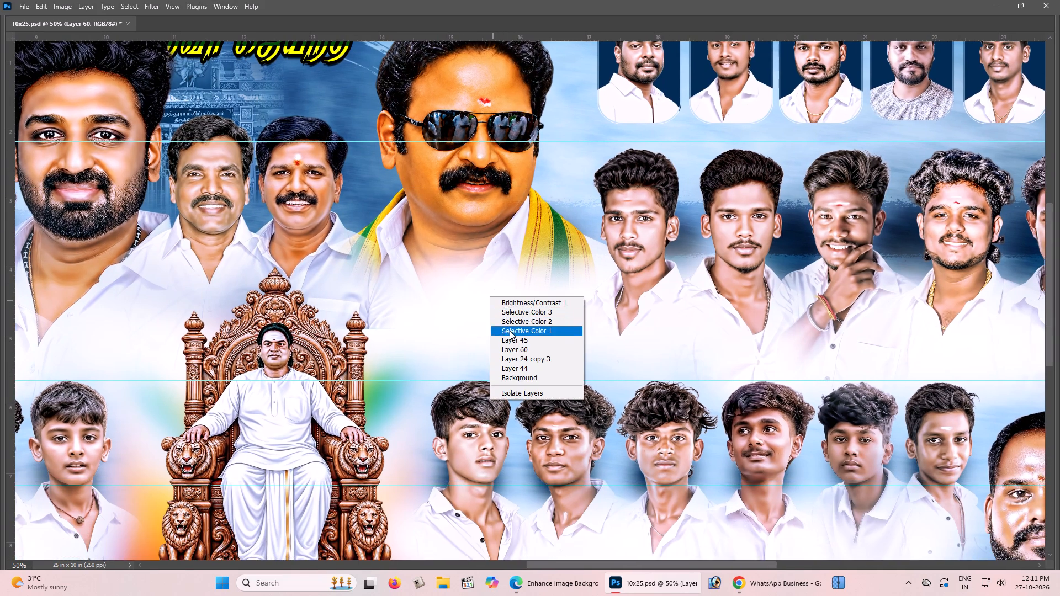
left_click(513, 338)
left_click_drag(507, 331, 732, 344)
key("ctrl+z")
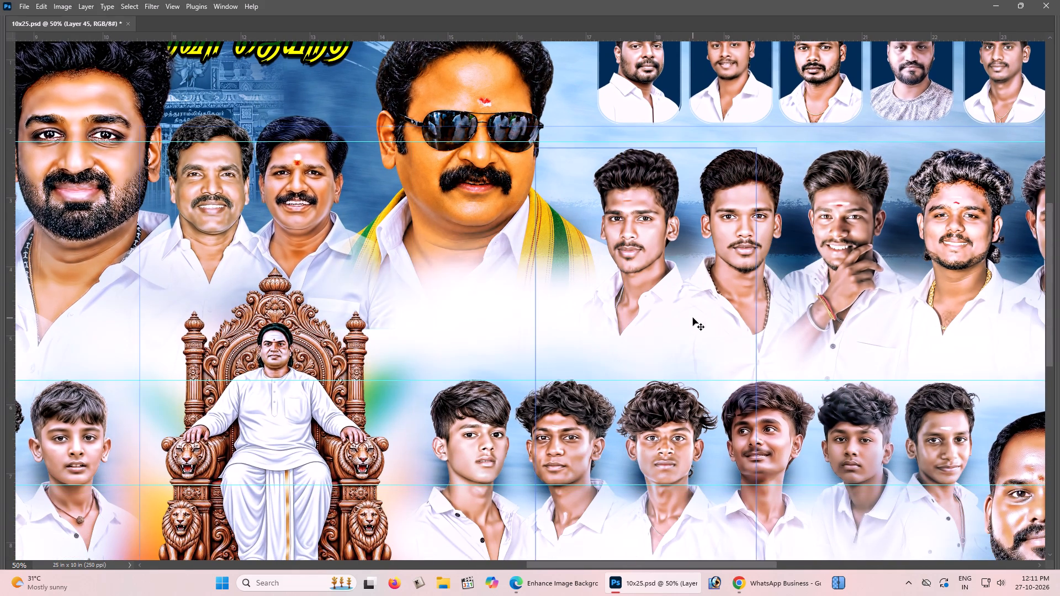
scroll(692, 318, "up", 3)
key("e")
left_click_drag(380, 382, 412, 307)
double_click(455, 299)
left_click(463, 293)
left_click(475, 285)
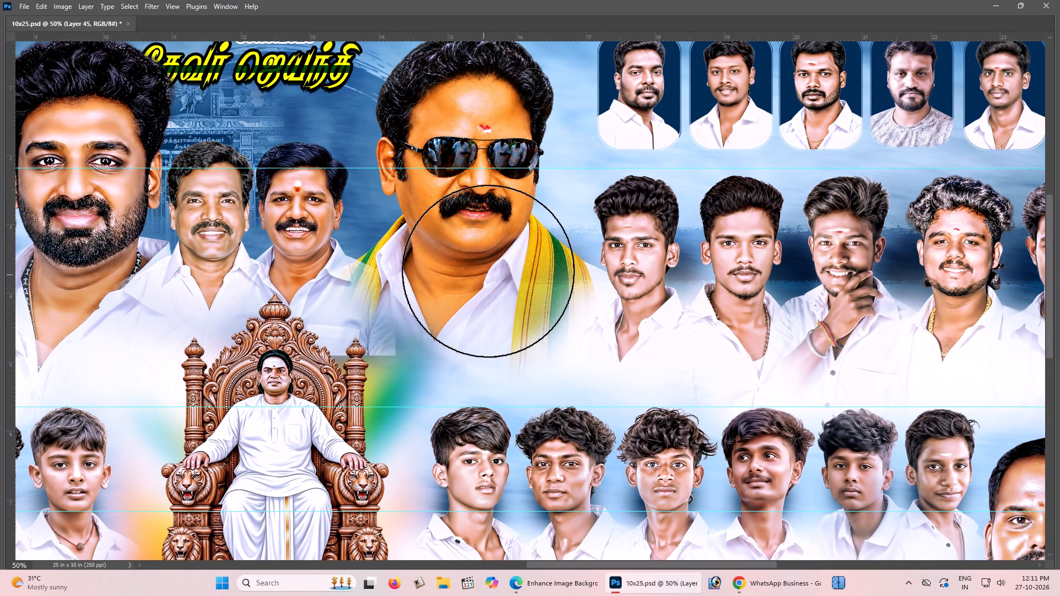
left_click(499, 266)
left_click_drag(488, 283, 473, 308)
left_click_drag(446, 339, 437, 364)
left_click_drag(428, 380, 426, 401)
left_click_drag(448, 428, 459, 431)
triple_click(493, 433)
key("v")
key("v")
Select the sunglasses portrait, Layer 60, and enlarge it with Free Transform, keeping the head just below the banner's upper edge.
right_click(460, 218)
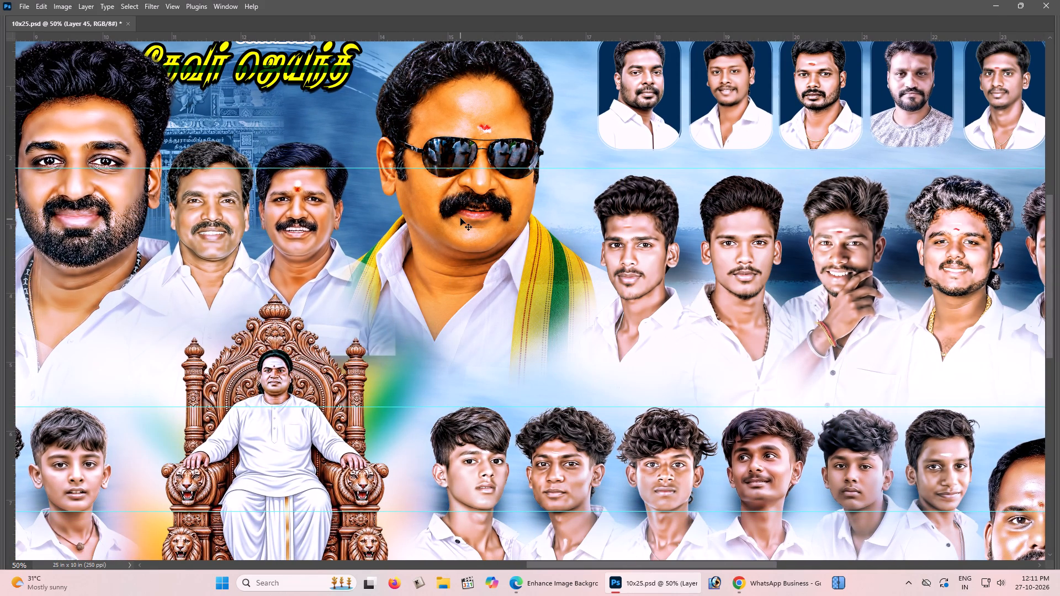
left_click(484, 266)
key("space")
left_click_drag(481, 263, 481, 274)
left_click(481, 274)
left_click_drag(480, 275, 474, 289)
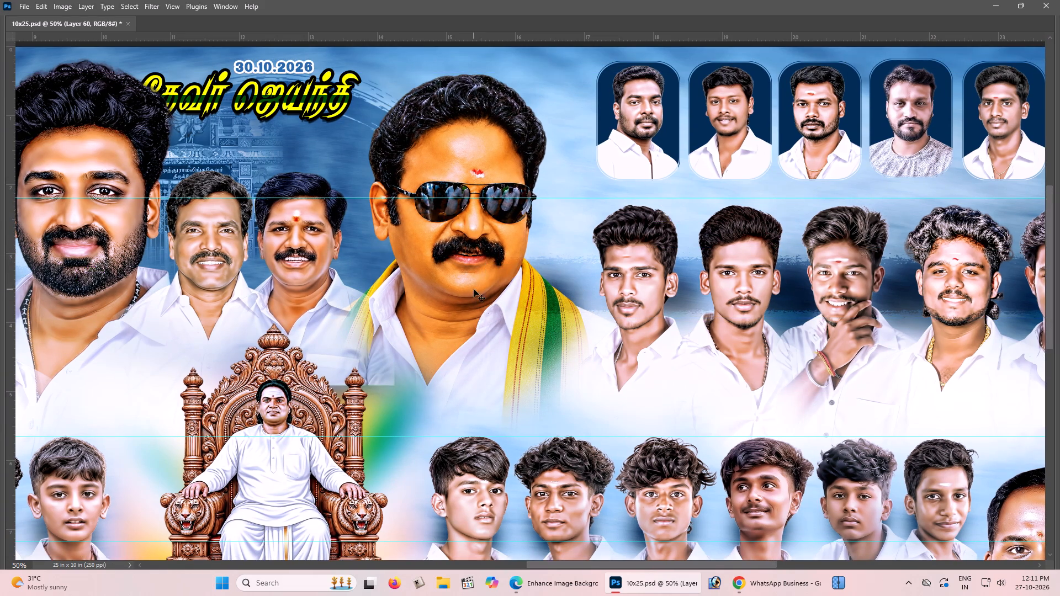
key("ctrl+t")
key("ctrl+minus")
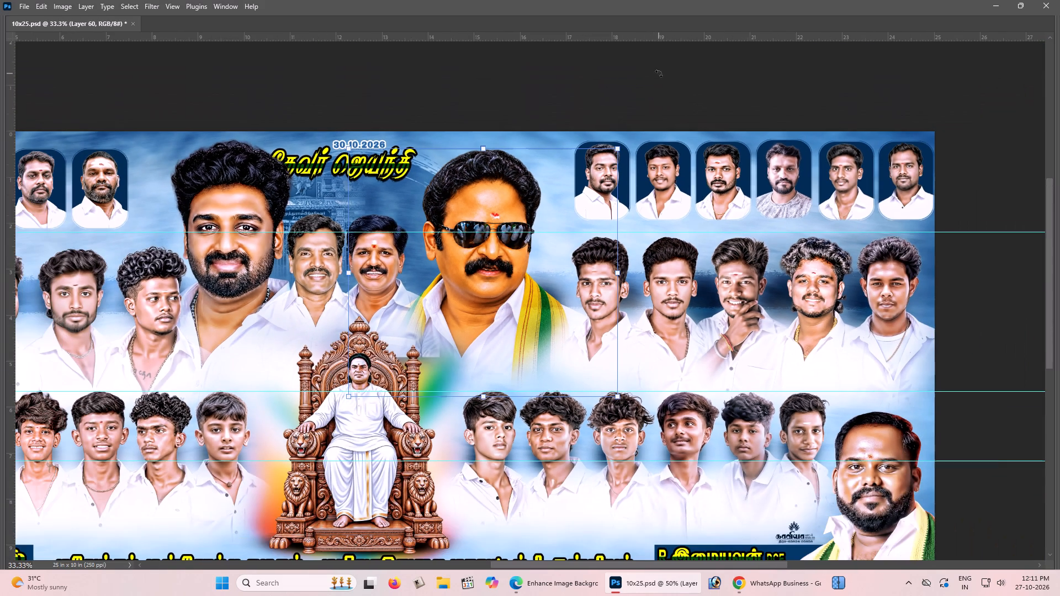
left_click_drag(618, 146, 655, 110, "alt")
left_click_drag(567, 174, 574, 187)
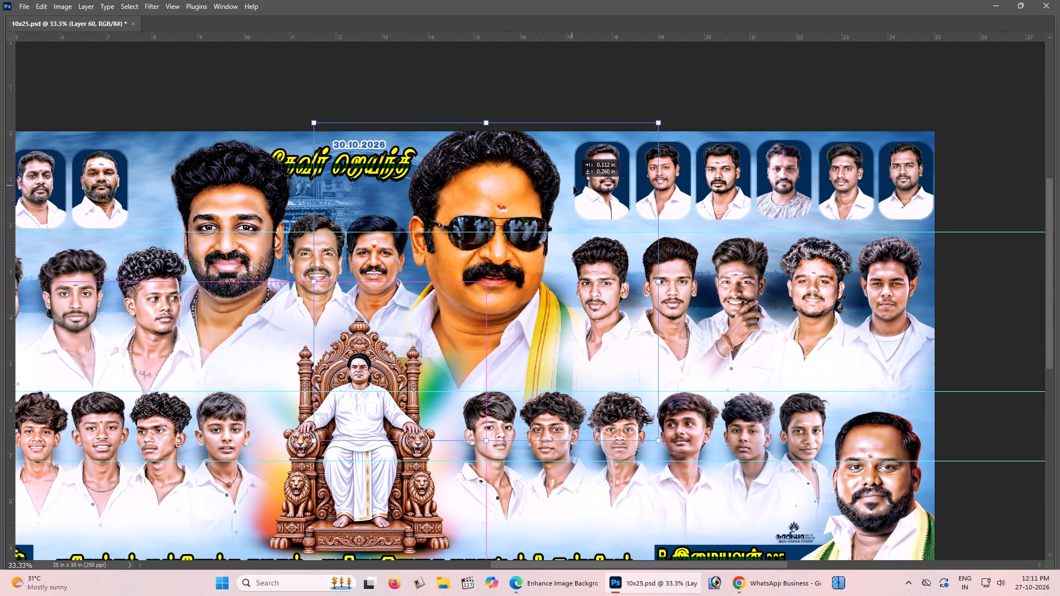
left_click_drag(574, 187, 577, 191)
left_click_drag(669, 129, 669, 129, "alt")
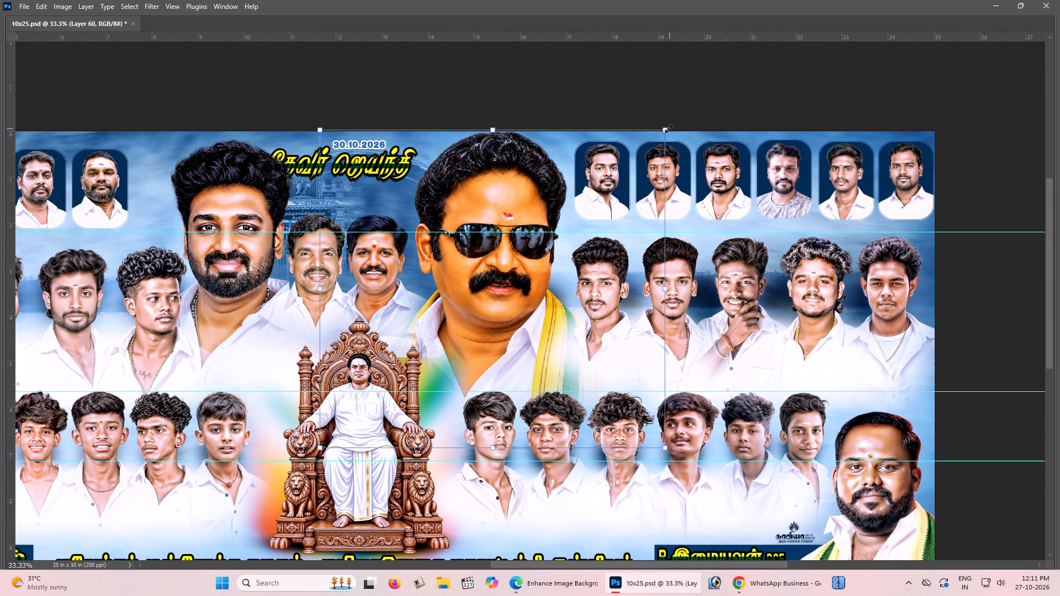
left_click_drag(669, 129, 660, 139, "alt")
key("Return")
Examine the enlarged portrait's layer and mask in the stack, and inspect its face and edges close up.
key("ctrl+plus")
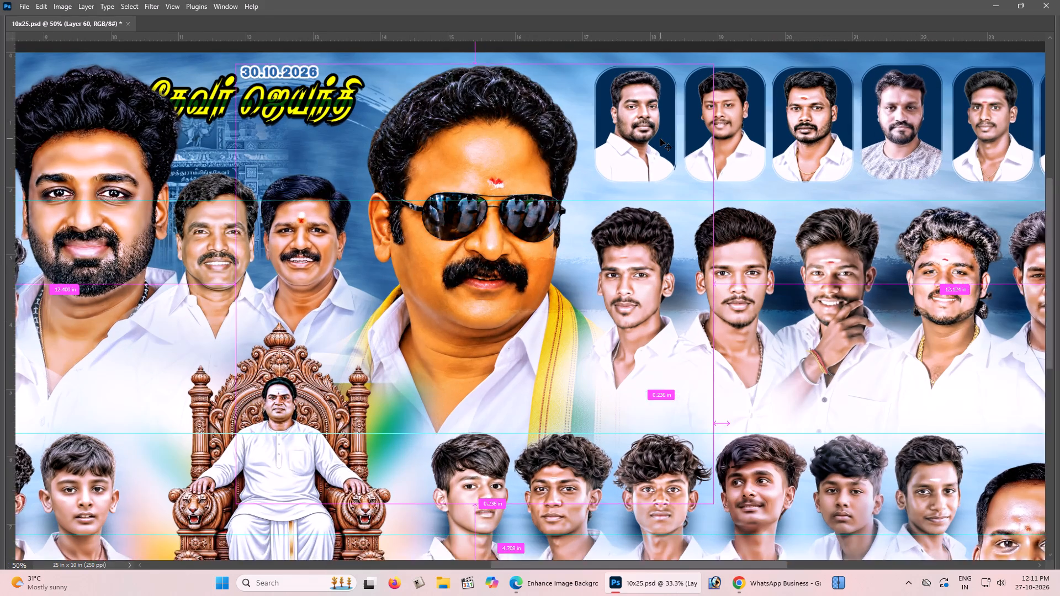
scroll(595, 224, "up", 2)
scroll(576, 243, "down", 3)
key("space")
key("space")
key("space")
key("space")
key("space")
key("space")
left_click_drag(568, 245, 563, 237)
left_click(563, 233)
key("Tab")
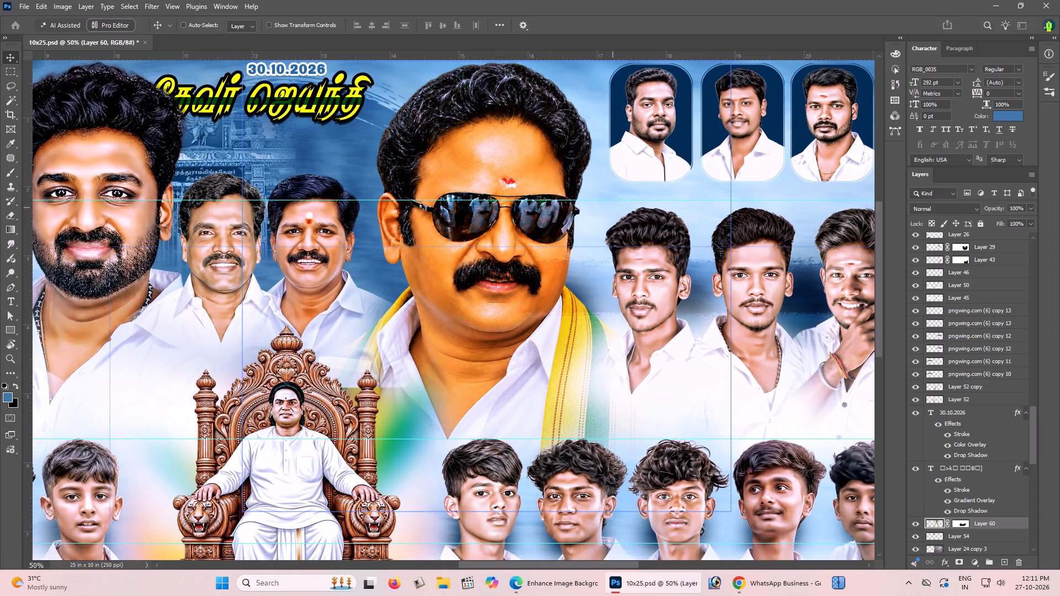
left_click(956, 524)
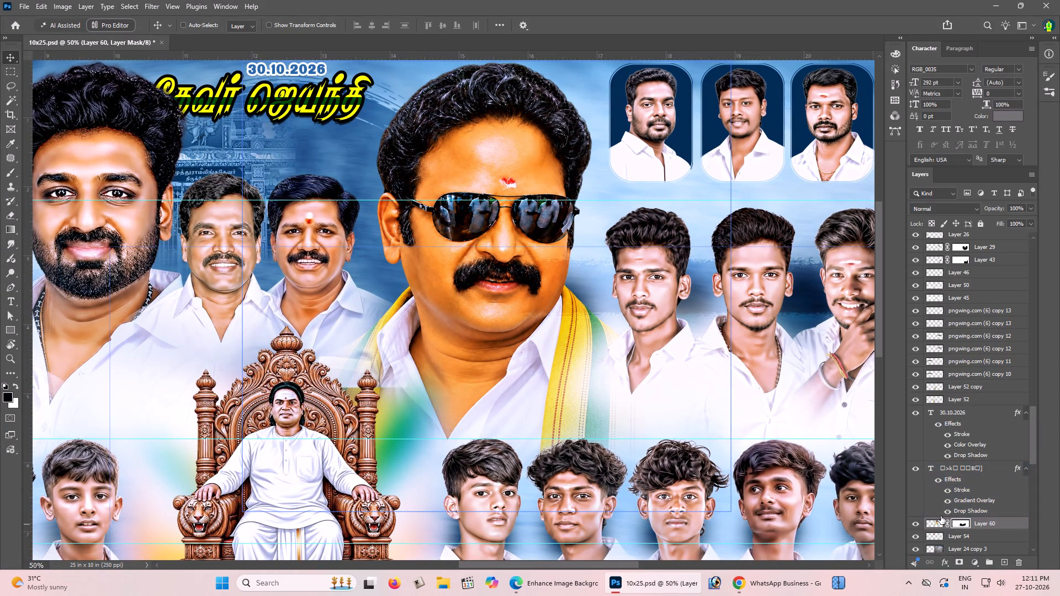
scroll(935, 469, "down", 5)
scroll(752, 448, "up", 5)
left_click(932, 484)
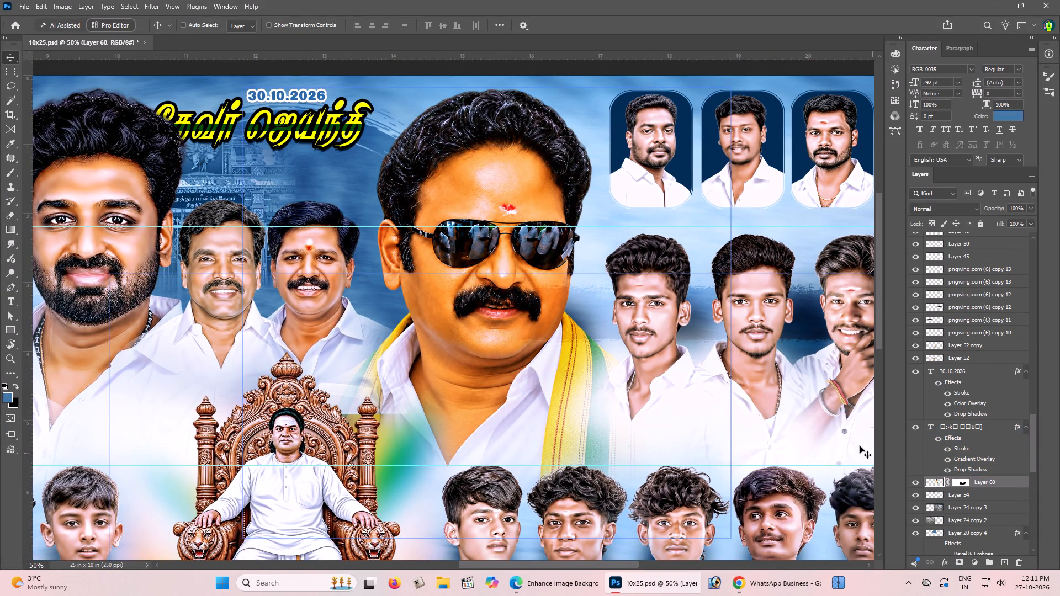
key("Tab")
key("ctrl+plus")
key("space")
key("space")
key("space")
key("space")
key("space")
key("space")
left_click_drag(646, 348, 647, 360)
left_click(646, 361)
key("ctrl+plus")
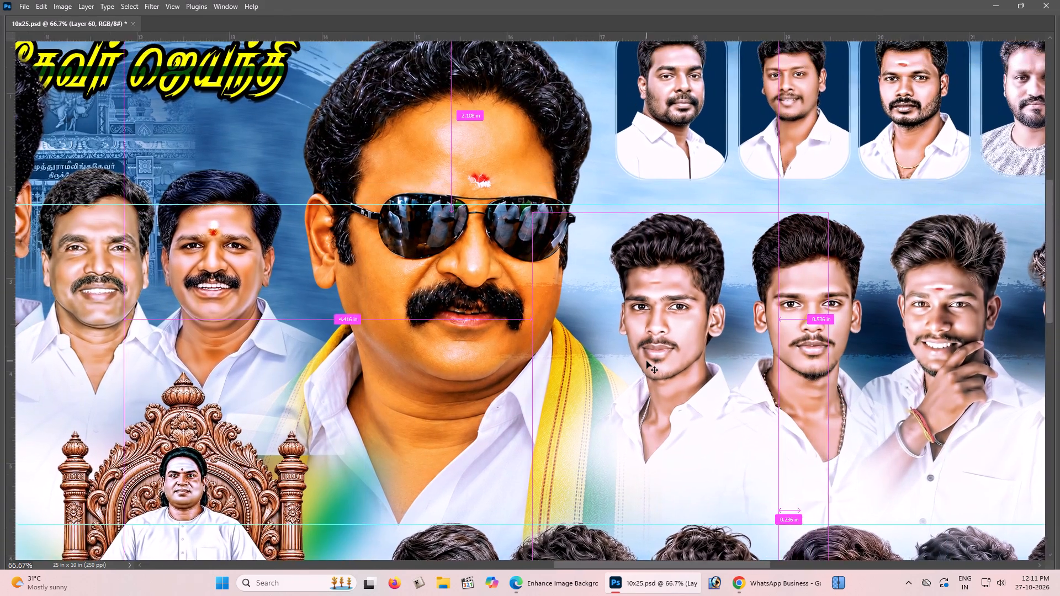
key("space")
key("space")
key("space")
key("space")
key("space")
left_click_drag(646, 333, 659, 343)
left_click(659, 343)
Bring the sunglasses portrait, Layer 60, forward eight levels in the layer stack after a trial move that is undone.
left_click_drag(490, 303, 482, 270)
key("ctrl+z")
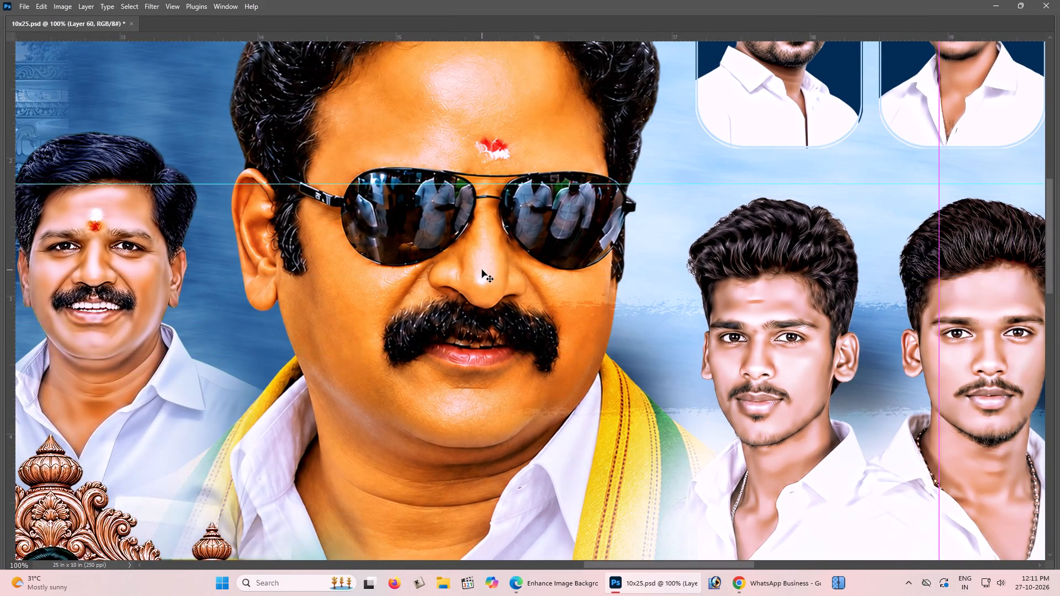
key("ctrl+bracketright")
key("ctrl+bracketright")
key("ctrl+bracketright")
key("ctrl+bracketright")
key("ctrl+bracketright")
key("ctrl+bracketright")
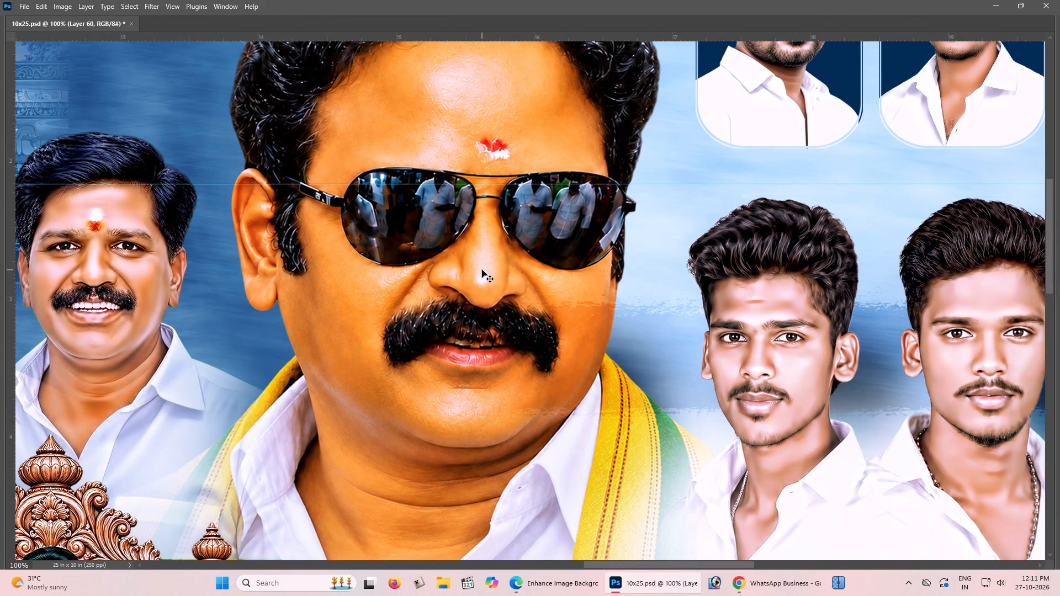
key("ctrl+bracketright")
key("ctrl+bracketright")
Apply Color Balance to the portrait's midtones with Cyan to Red -9, Magenta to Green -6 and a shift toward blue.
key("ctrl+minus")
key("ctrl+minus")
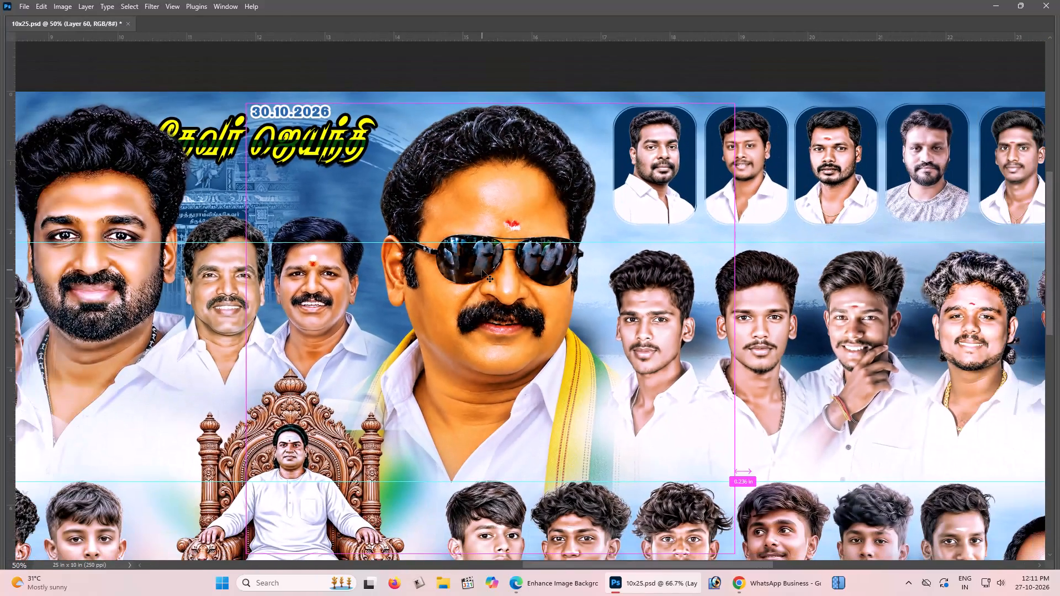
key("ctrl+b")
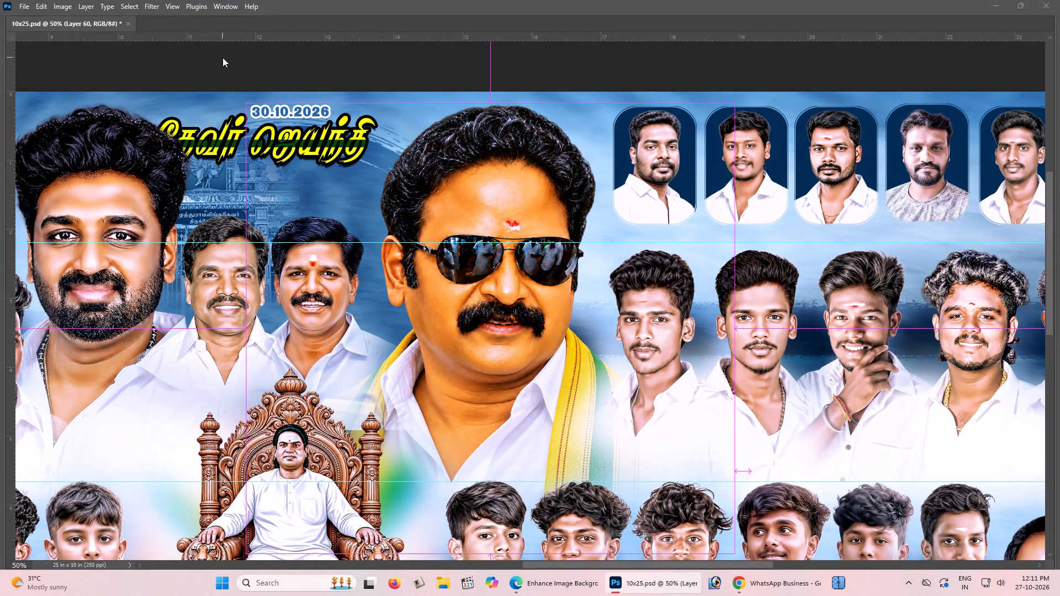
left_click(846, 333)
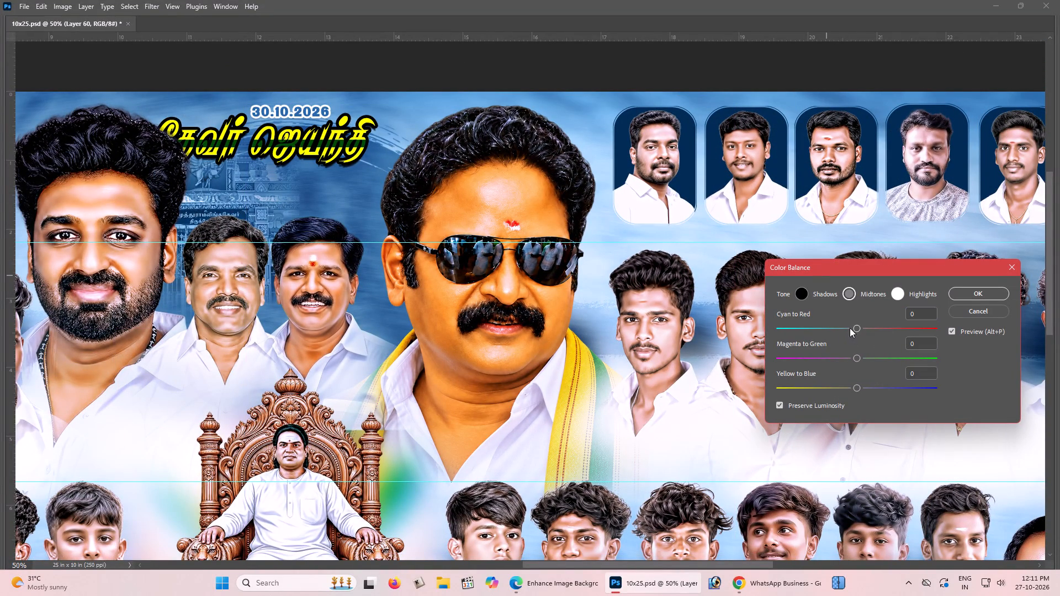
left_click(850, 328)
left_click_drag(854, 360, 849, 360)
left_click_drag(859, 389, 873, 389)
left_click_drag(873, 389, 876, 389)
key("Return")
Brighten the sunglasses portrait slightly by raising the darker midtones of the RGB curve with Curves.
key("ctrl+m")
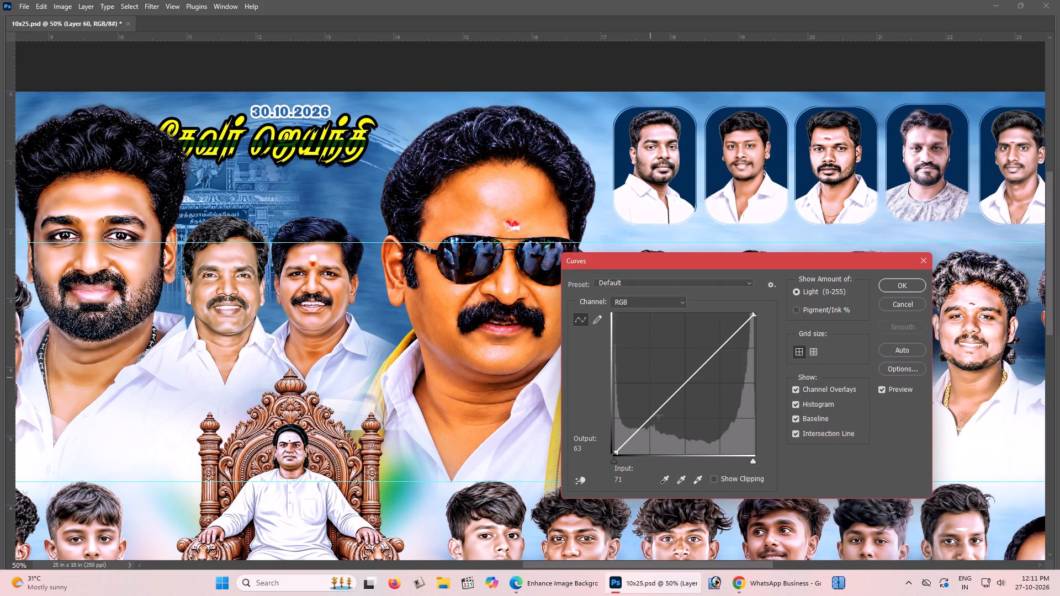
left_click(658, 406)
key("Return")
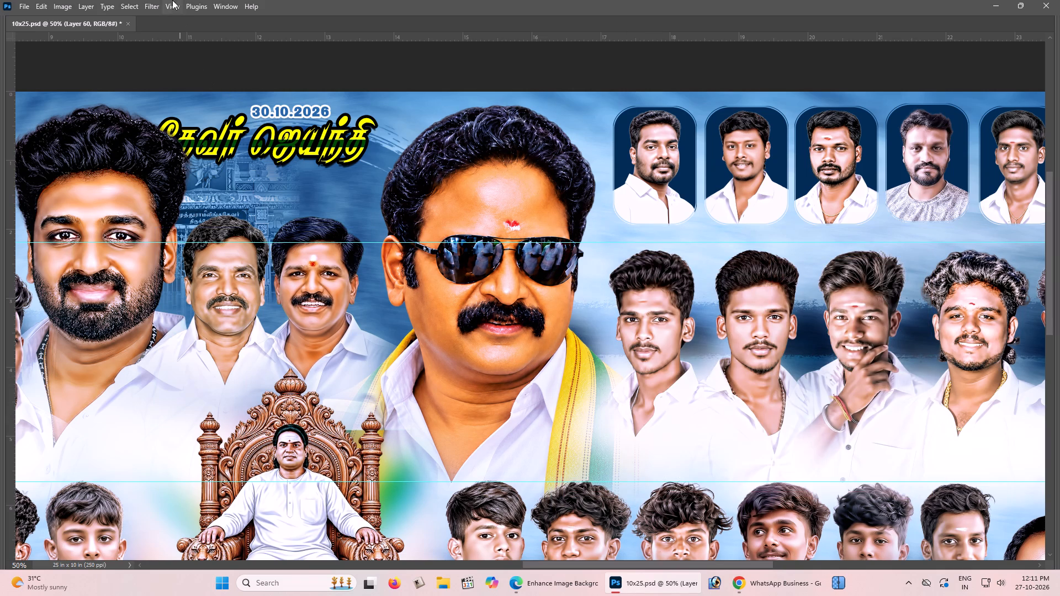
Smooth the portrait with Topaz DeNoise 6, setting Overall Strength to 0.37 and Recover Detail to 0.64.
left_click(155, 0)
left_click(223, 272)
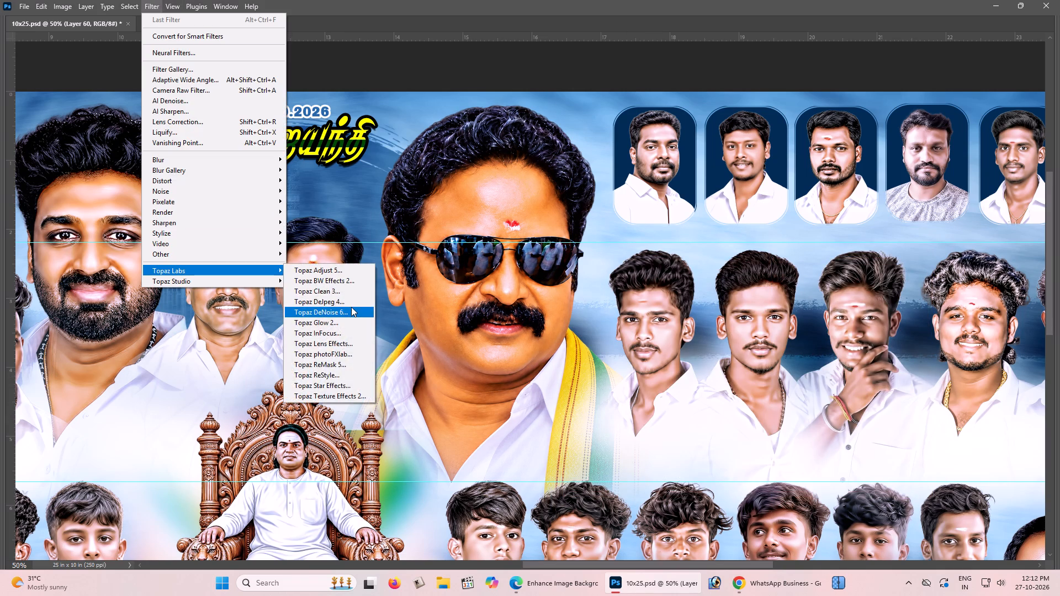
left_click(351, 307)
left_click_drag(453, 226, 531, 330)
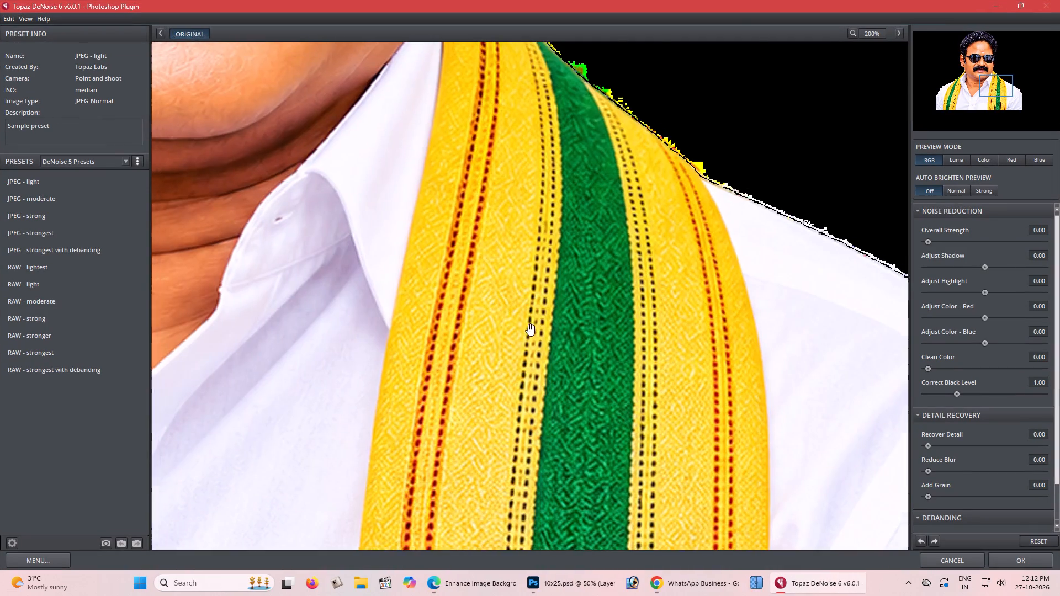
left_click_drag(531, 330, 748, 586)
left_click_drag(617, 368, 654, 521)
key("ctrl+minus")
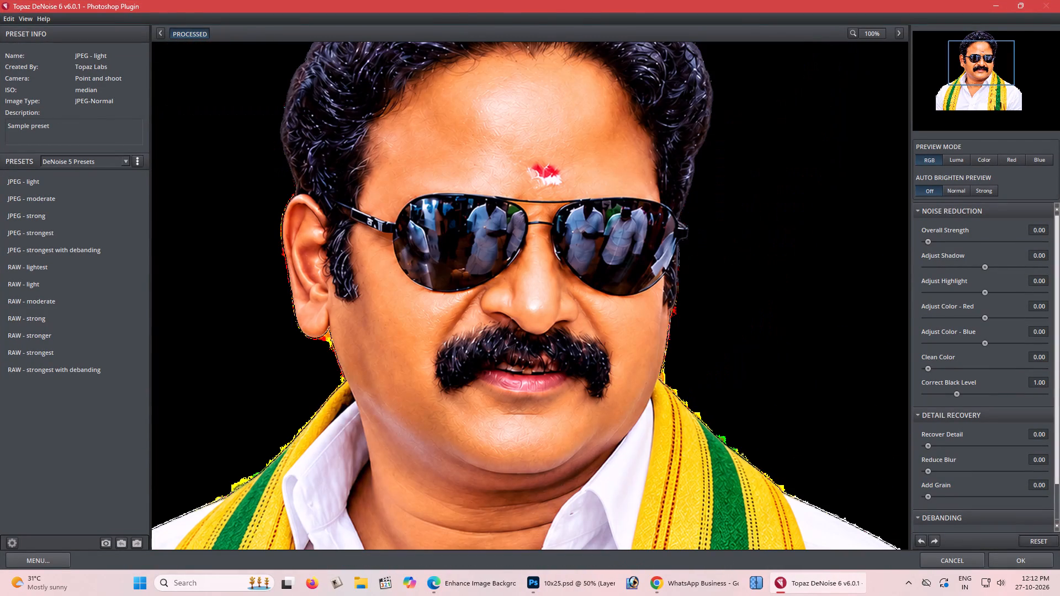
left_click_drag(589, 198, 592, 210)
left_click_drag(936, 242, 968, 240)
left_click(648, 264)
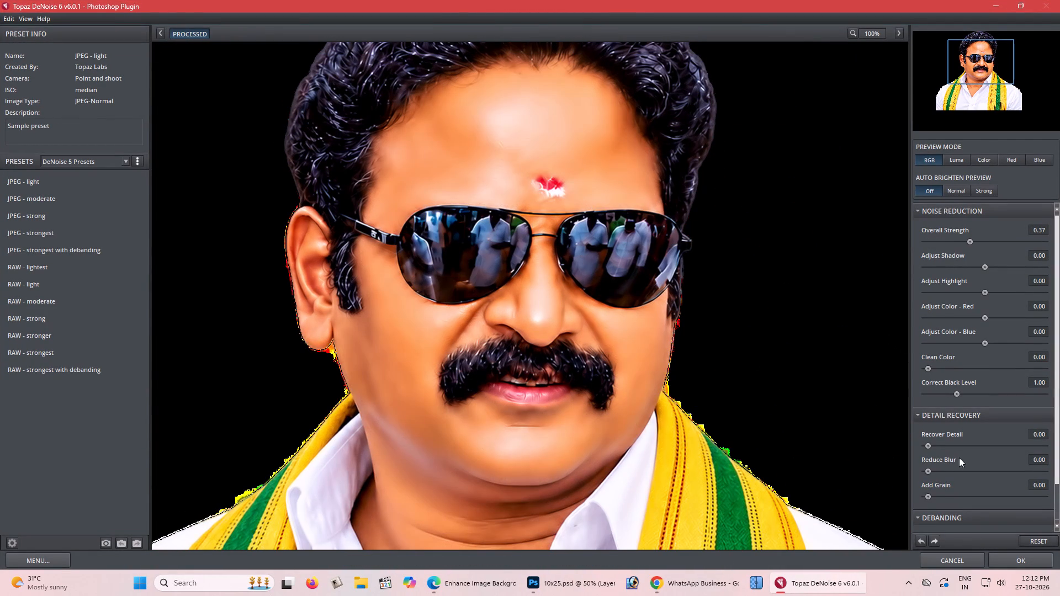
left_click_drag(953, 445, 973, 445)
left_click_drag(973, 445, 1001, 448)
left_click(707, 382)
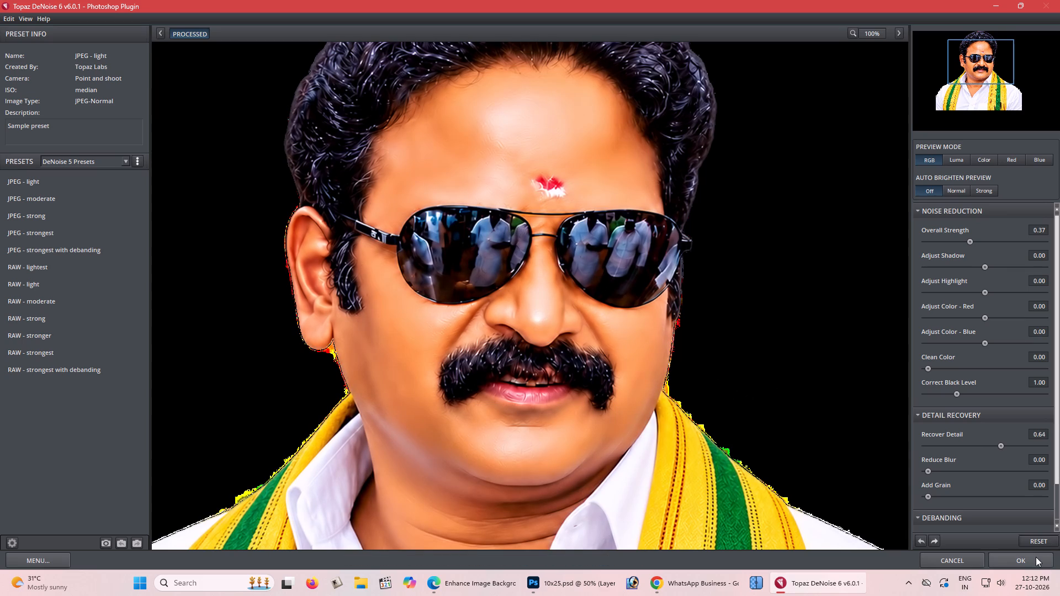
left_click(1036, 557)
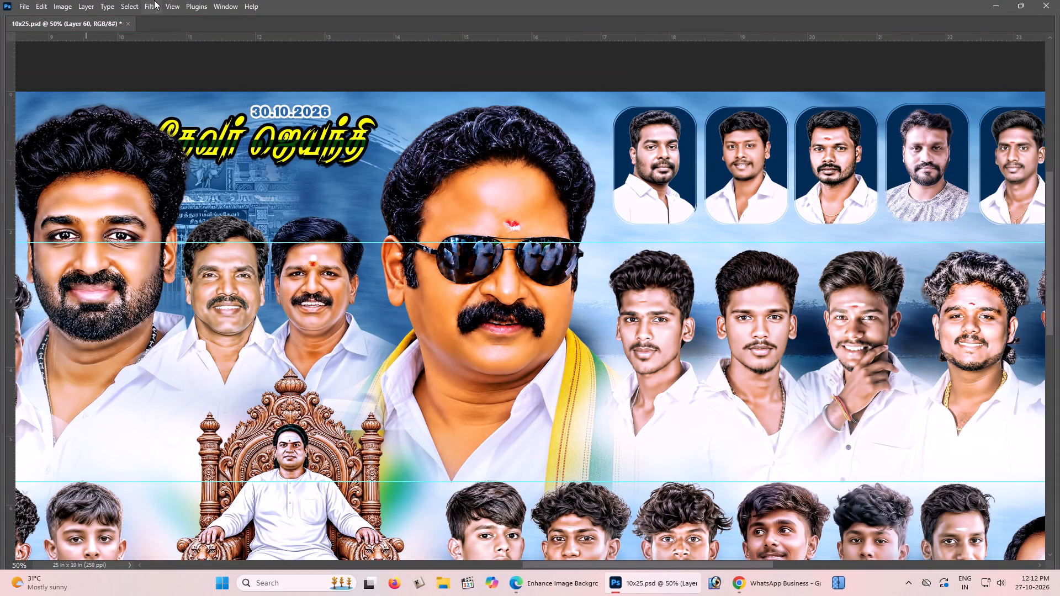
Apply the Crisp preset of Topaz Adjust 5 to the sunglasses portrait.
left_click(150, 0)
left_click(187, 273)
left_click(323, 273)
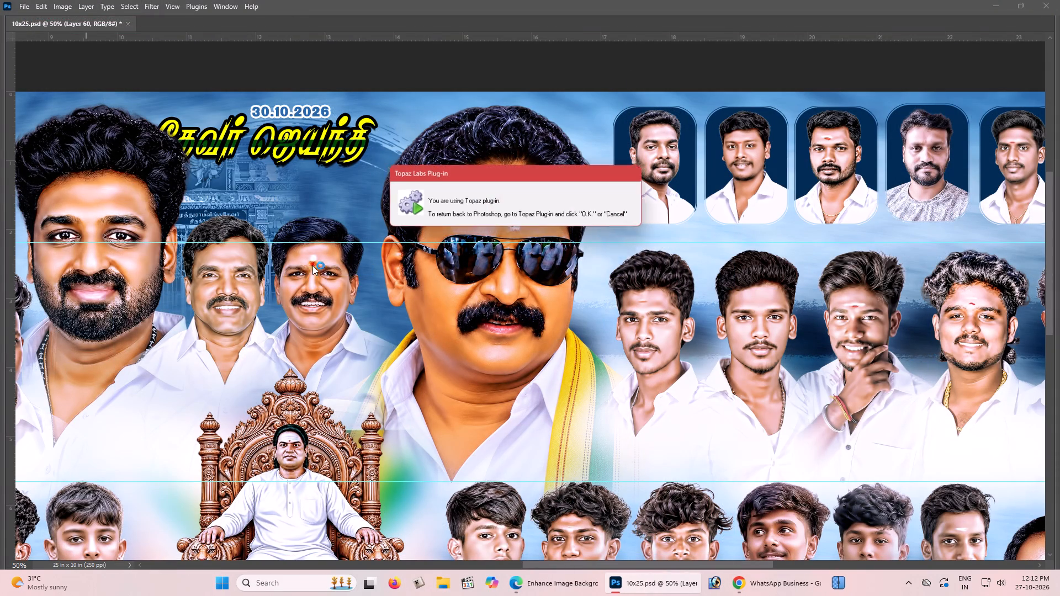
left_click(95, 229)
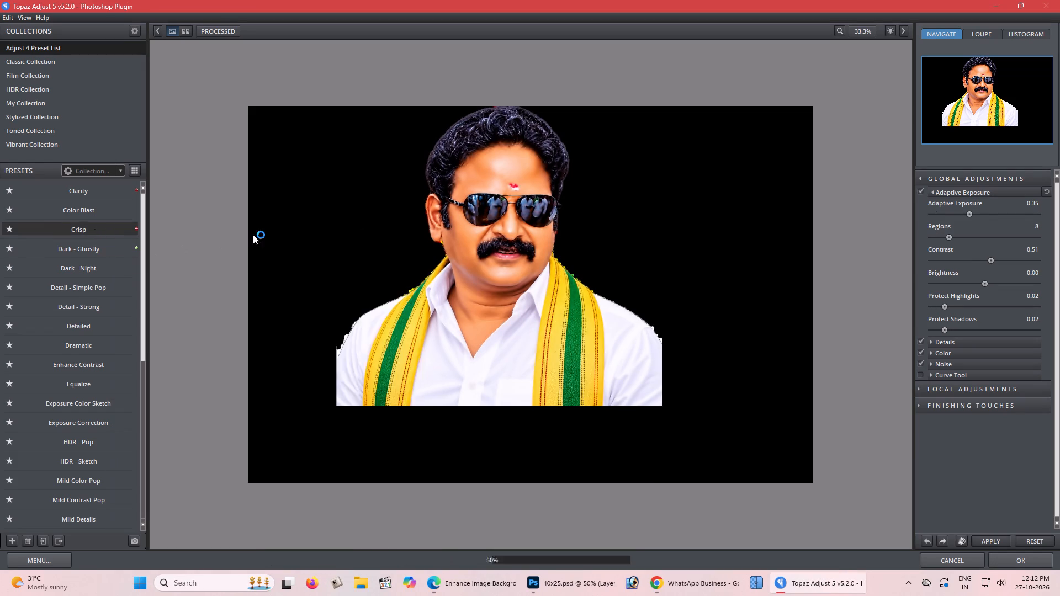
left_click(475, 262)
left_click(1030, 561)
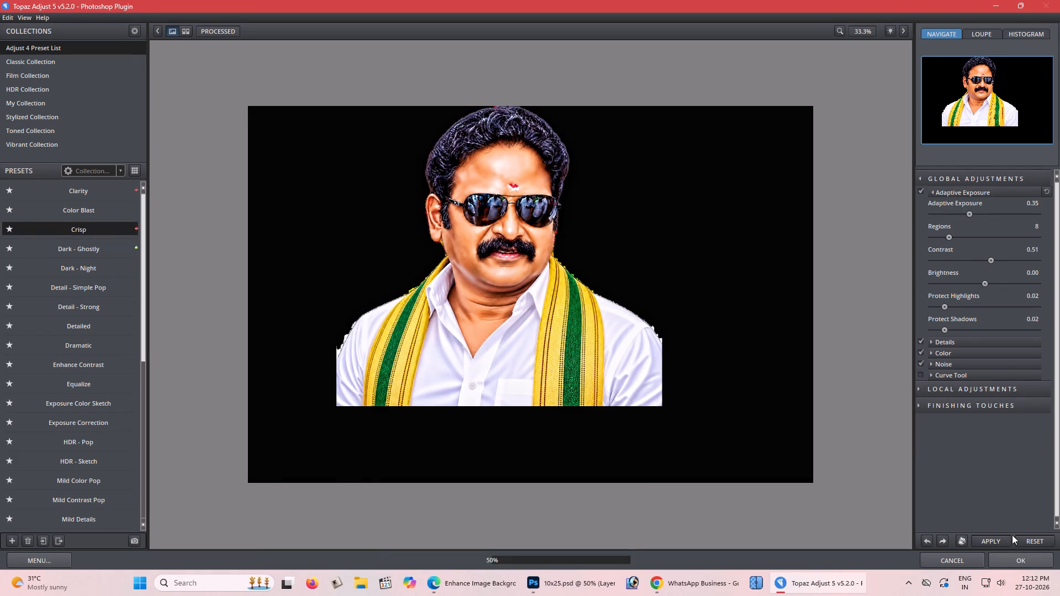
Reapply the Topaz DeNoise 6 filter to the sunglasses portrait.
left_click(153, 0)
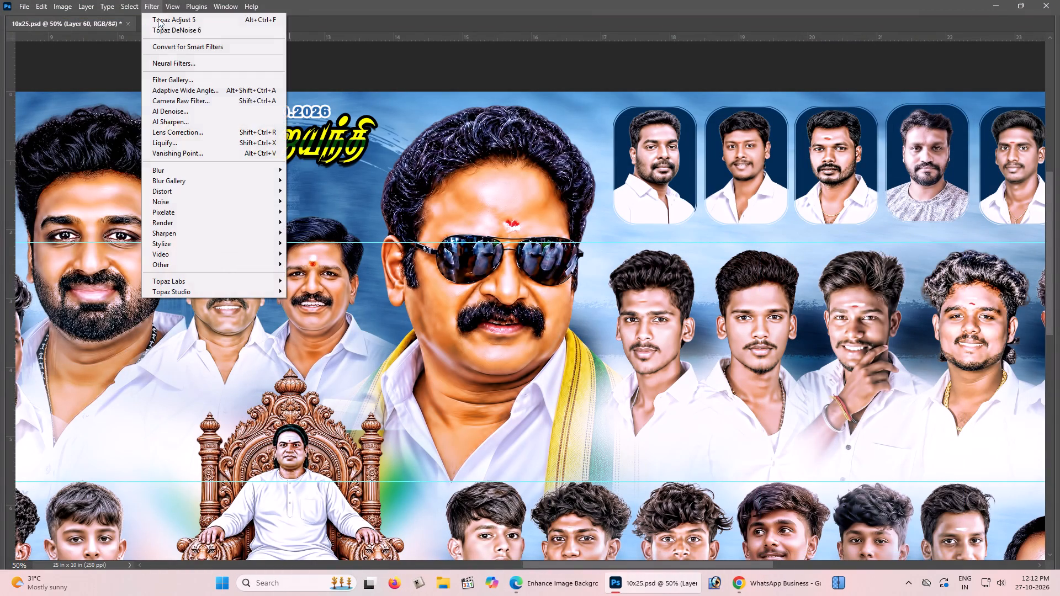
left_click(166, 31)
scroll(487, 203, "up", 1)
scroll(491, 205, "down", 3)
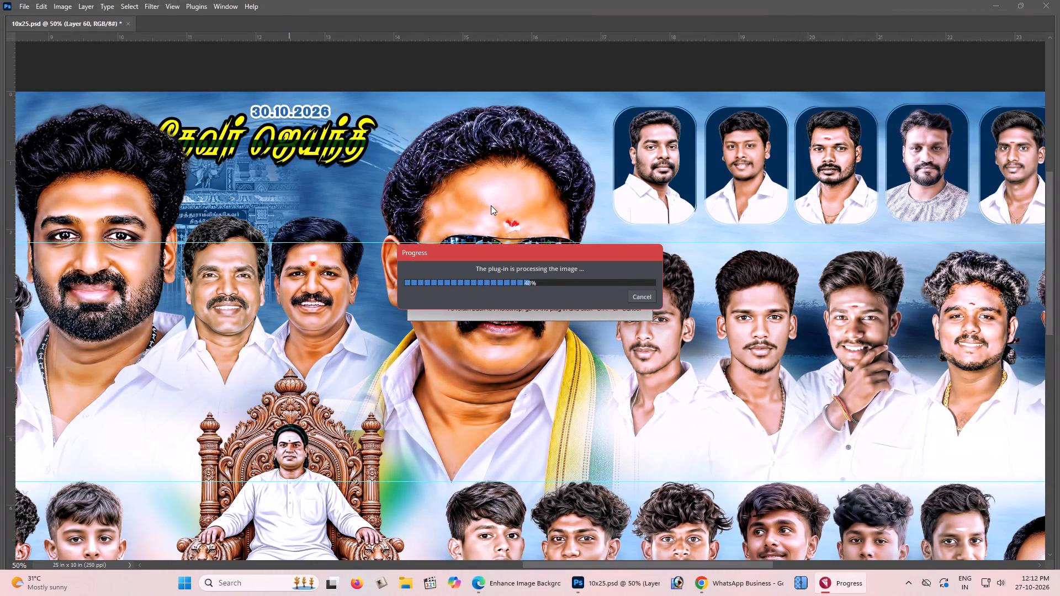
scroll(491, 205, "up", 3)
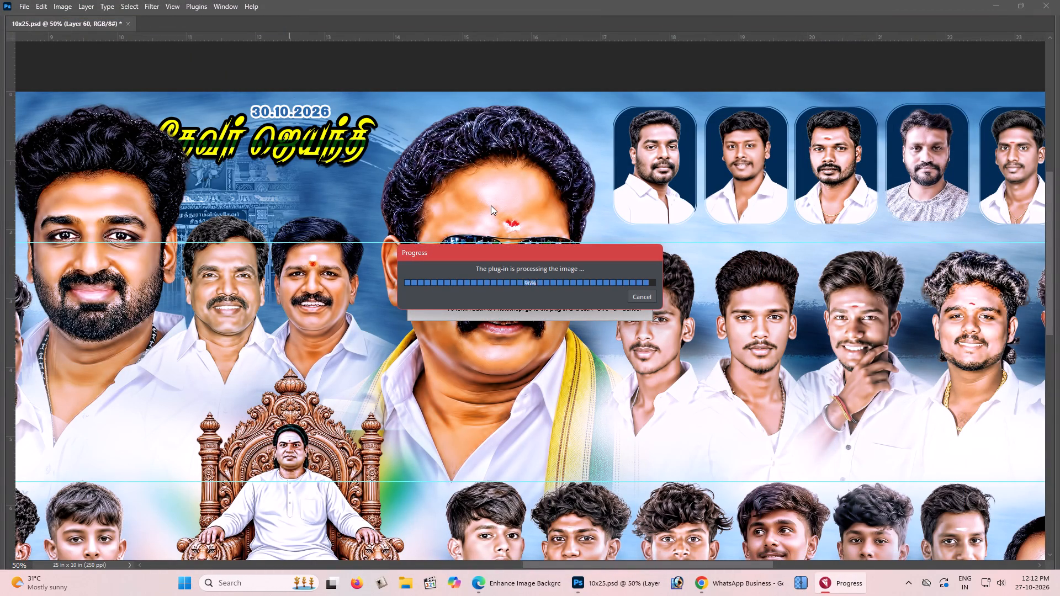
Inspect the filtered sunglasses portrait against the neighbouring portraits and the large bearded man across the banner.
scroll(491, 205, "down", 3)
key("space")
key("space")
key("space")
key("space")
key("space")
key("space")
key("space")
key("space")
key("space")
key("space")
key("space")
key("space")
key("space")
key("space")
key("space")
key("space")
key("space")
key("space")
key("space")
key("space")
left_click_drag(441, 217, 502, 205)
left_click(510, 204)
left_click_drag(494, 202, 539, 203)
left_click(549, 203)
left_click_drag(549, 203, 456, 202)
left_click_drag(445, 195, 450, 191)
key("space")
key("space")
key("space")
key("space")
key("space")
key("space")
key("space")
key("space")
key("space")
key("space")
key("space")
key("space")
key("space")
key("space")
key("space")
key("space")
key("space")
key("space")
key("space")
key("space")
left_click_drag(421, 130, 484, 126)
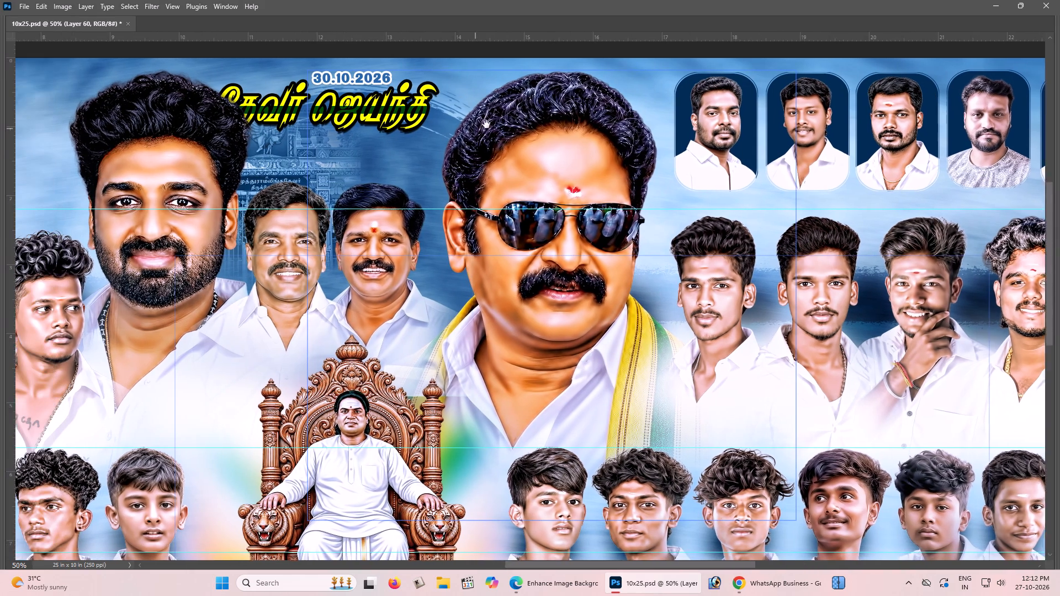
left_click(486, 124)
left_click_drag(486, 124, 520, 124)
left_click(520, 124)
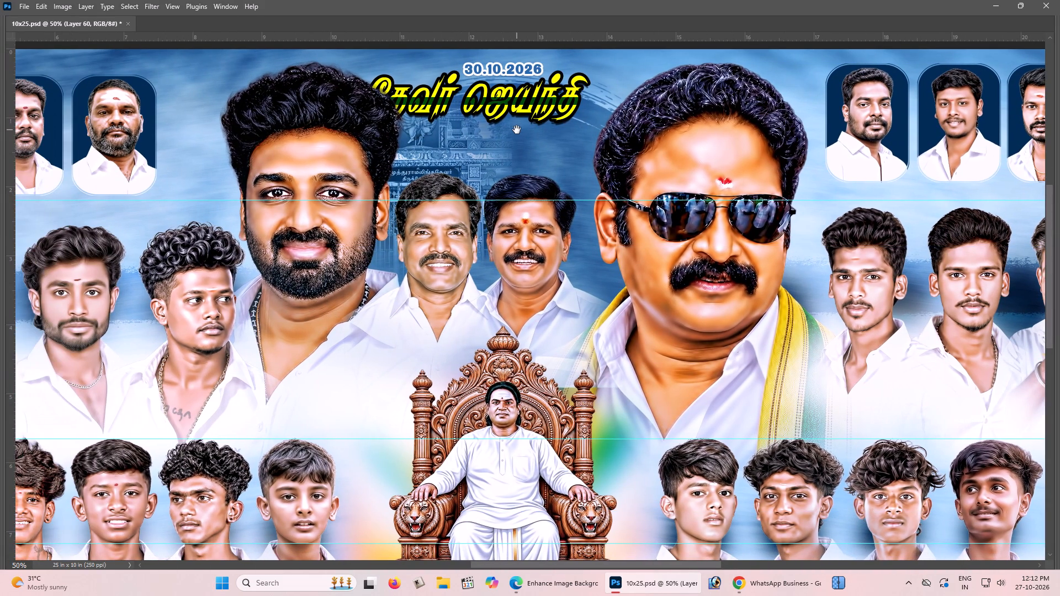
left_click_drag(512, 129, 533, 133)
left_click(535, 133)
left_click_drag(581, 143, 590, 142)
left_click_drag(598, 141, 581, 134)
left_click(581, 134)
Select the two moustached men between the large portraits together and scale them down slightly.
right_click(575, 260)
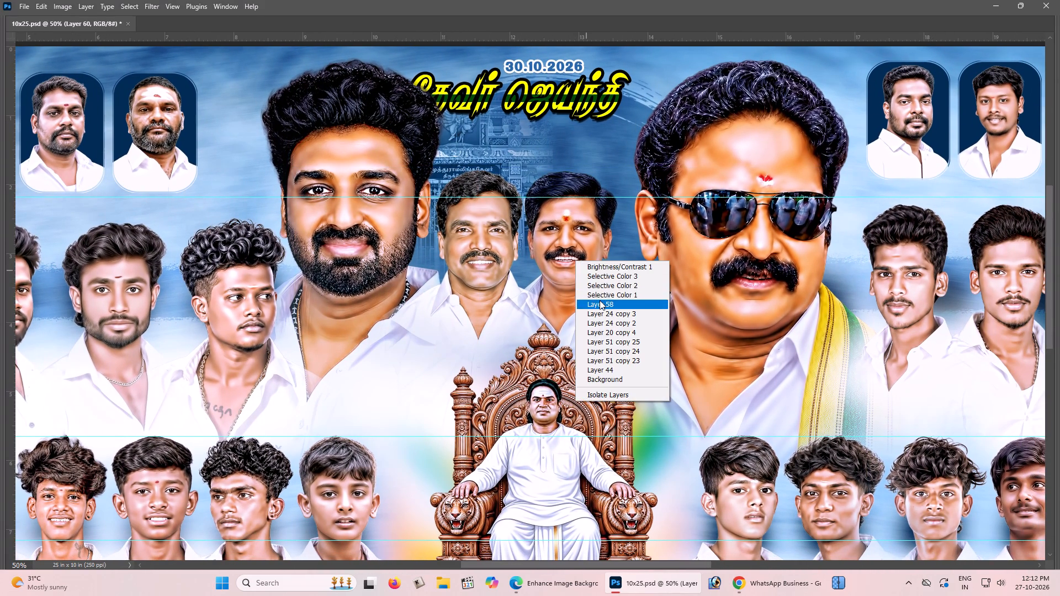
left_click(600, 300)
left_click_drag(591, 295, 607, 303)
key("ctrl+z")
right_click(487, 243, "shift")
left_click(522, 283, "shift")
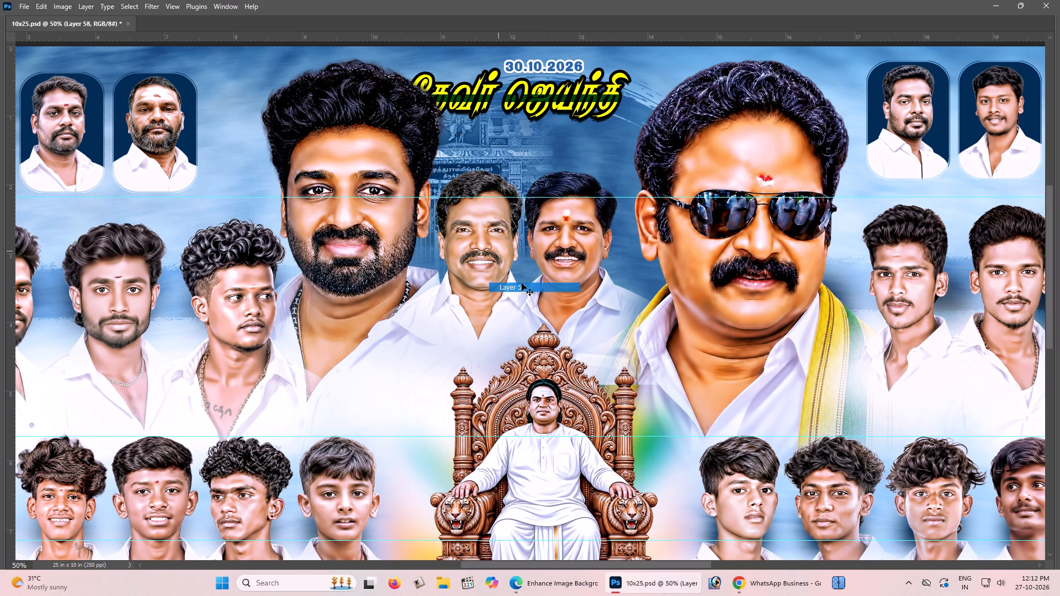
left_click_drag(516, 276, 529, 280)
key("ctrl+z")
left_click_drag(529, 280, 539, 284)
key("ctrl+t")
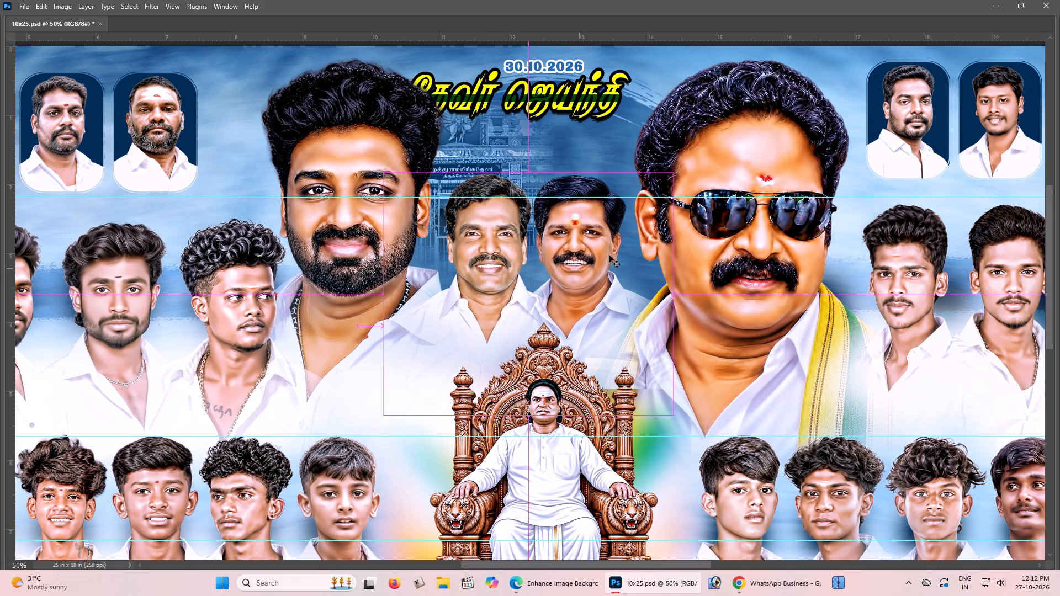
left_click_drag(672, 175, 666, 183, "alt")
key("Return")
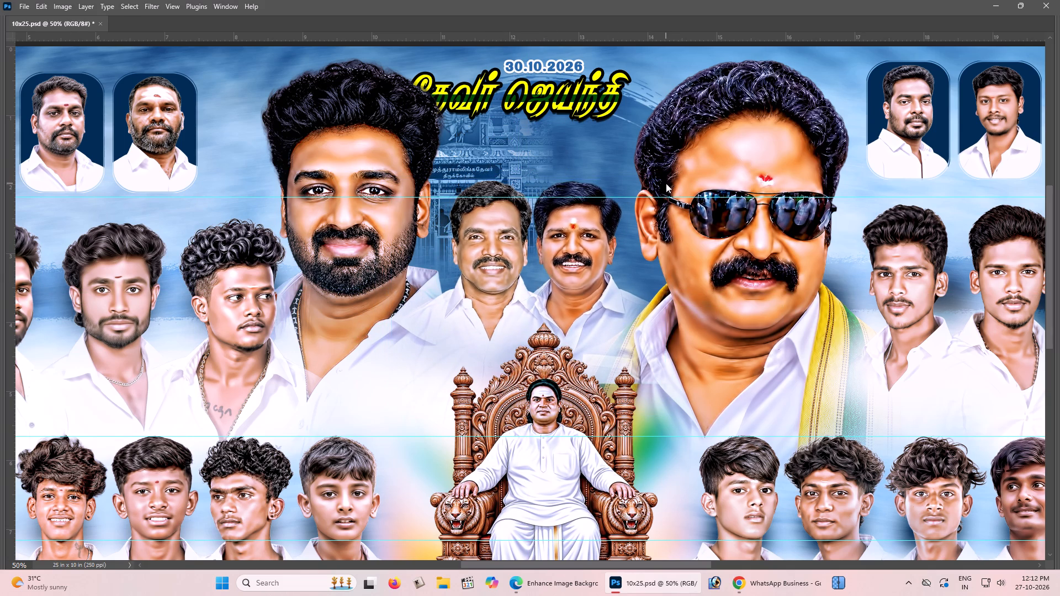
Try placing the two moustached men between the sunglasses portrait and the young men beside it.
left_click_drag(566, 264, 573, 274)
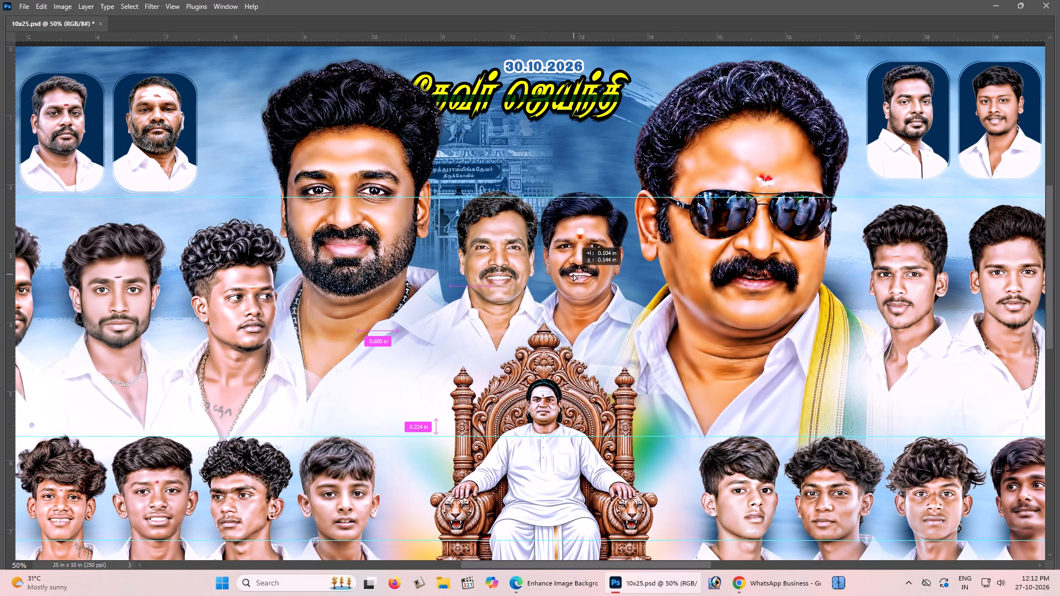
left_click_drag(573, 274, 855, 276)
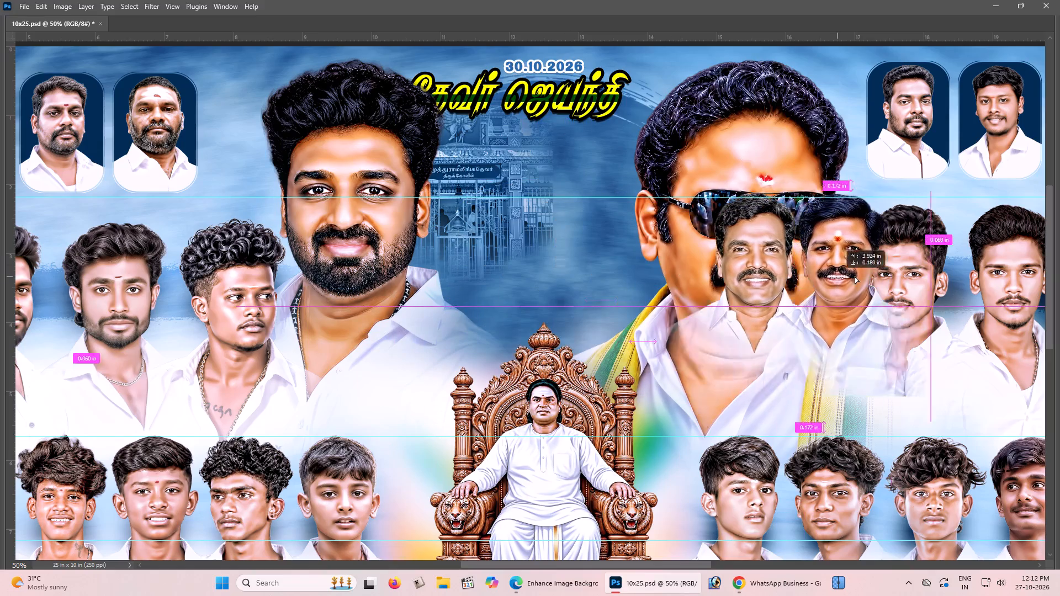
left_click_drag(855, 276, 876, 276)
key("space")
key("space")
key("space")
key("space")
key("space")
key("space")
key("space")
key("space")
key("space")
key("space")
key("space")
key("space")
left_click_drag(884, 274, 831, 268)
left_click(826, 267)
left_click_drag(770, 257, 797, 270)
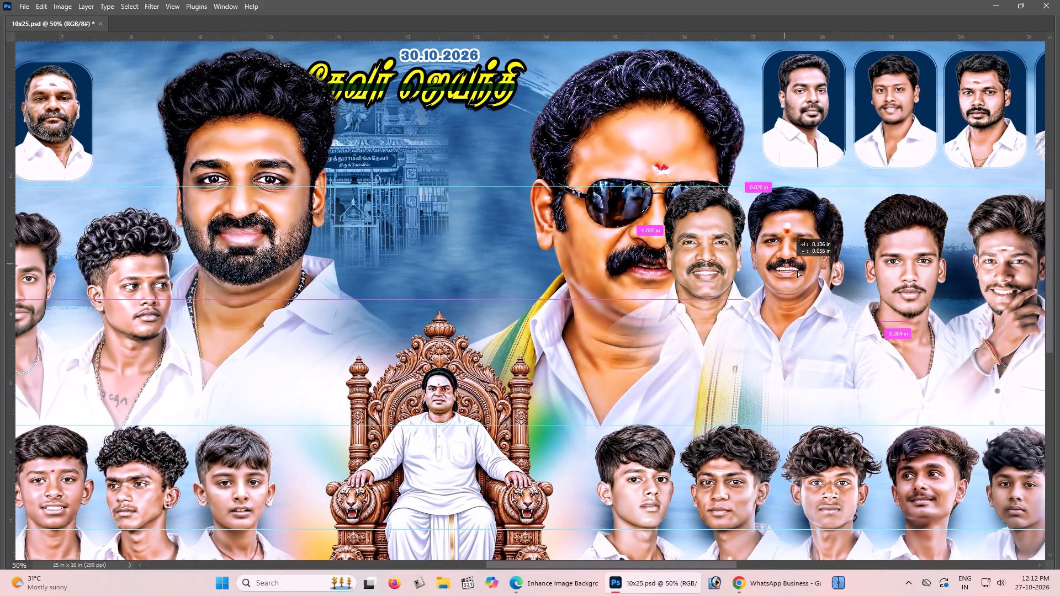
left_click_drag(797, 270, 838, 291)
Move the two moustached men up to the top row, beside the framed portraits next to the large bearded man.
key("ctrl+minus")
left_click_drag(708, 285, 213, 211)
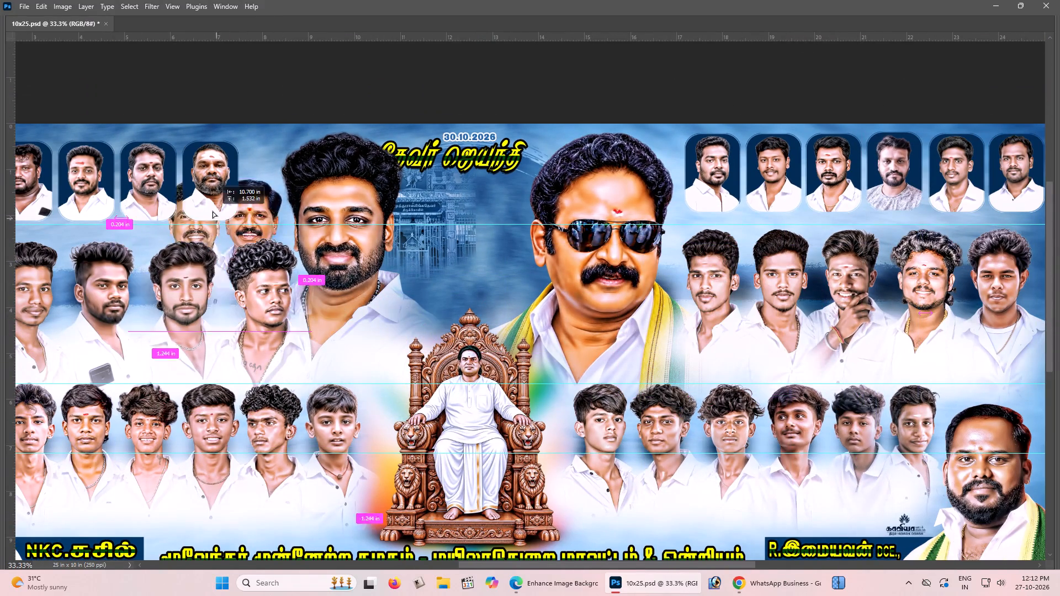
left_click_drag(213, 211, 277, 156)
Move the large bearded man (Layer 20) behind the throne, beside the sunglasses portrait, and raise his layer one level.
right_click(368, 175)
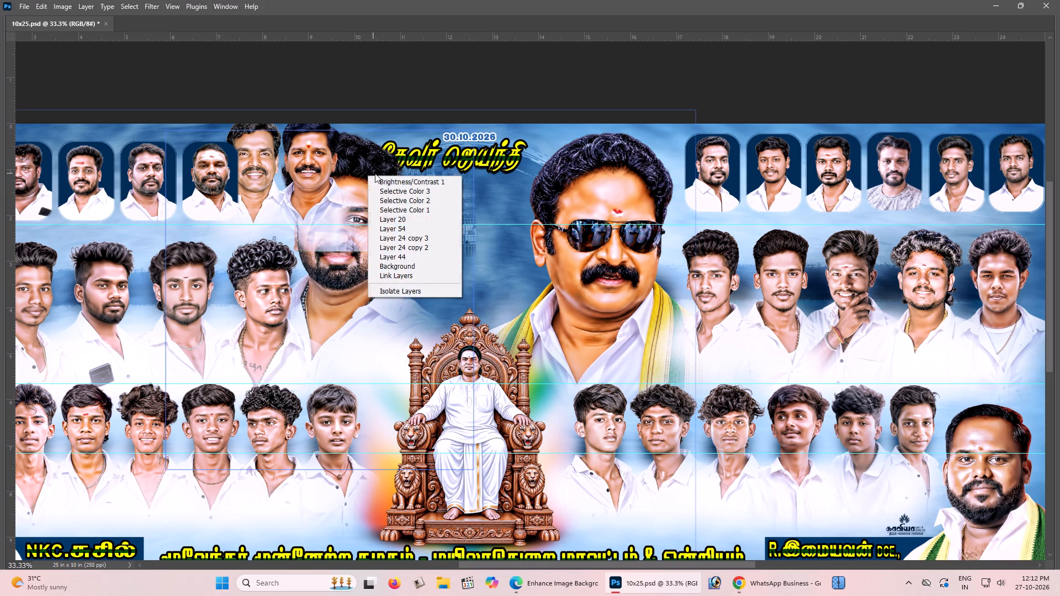
left_click(404, 220)
left_click_drag(399, 200, 533, 215)
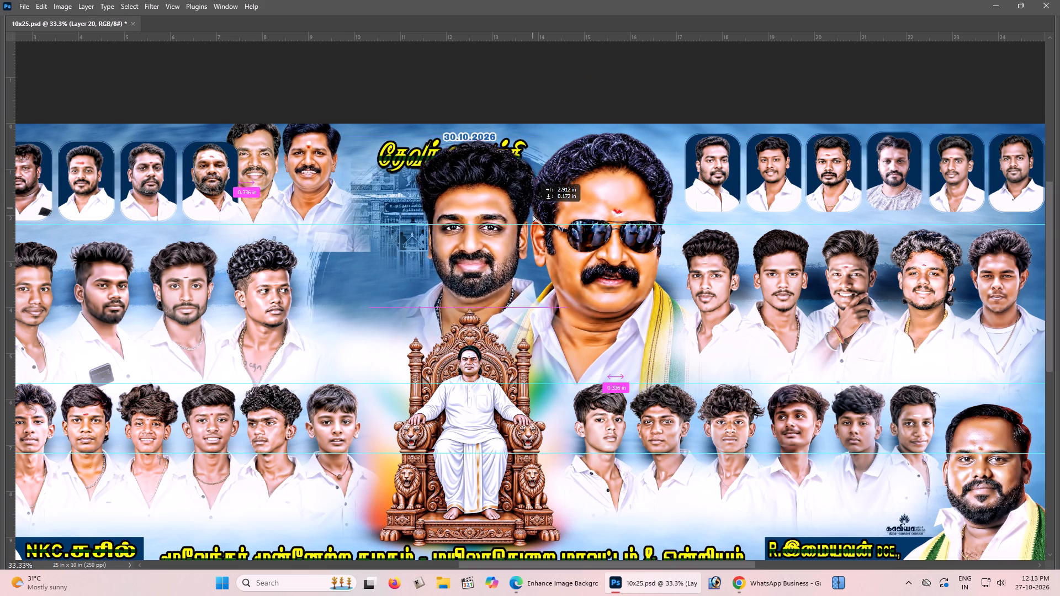
left_click_drag(533, 215, 534, 230)
key("ctrl+bracketright")
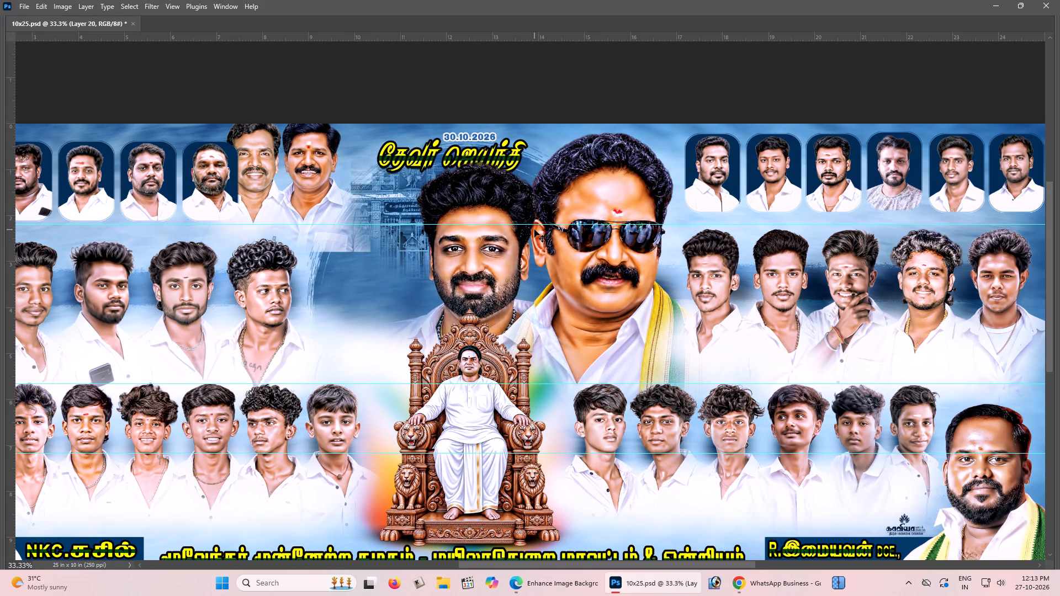
Scale the bearded man's portrait down slightly, to about 6.6 in wide.
key("Tab")
key("Tab")
key("z")
left_click(509, 199)
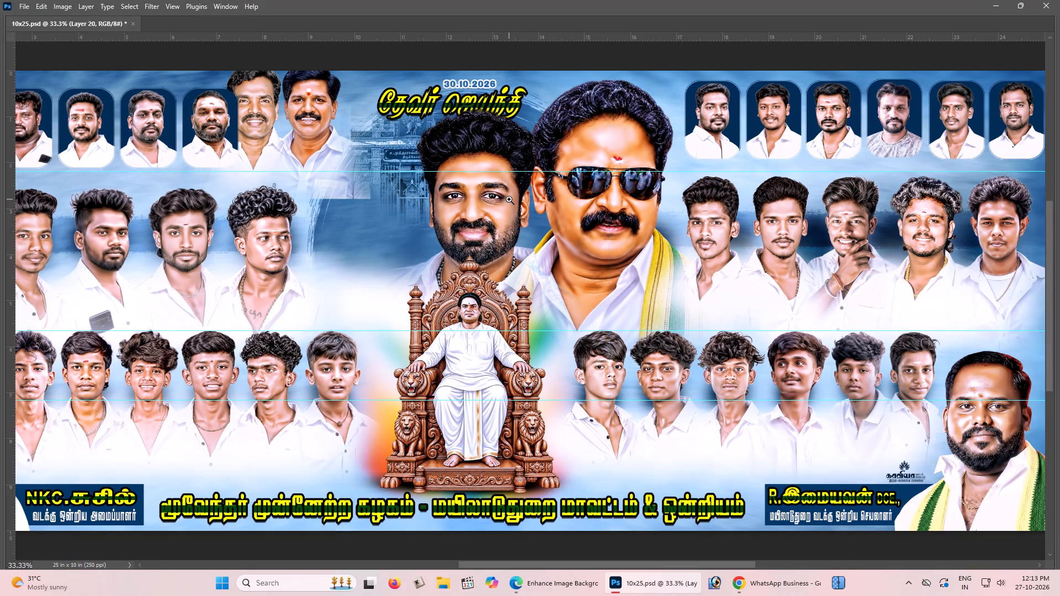
key("v")
key("ctrl+t")
left_click_drag(662, 60, 651, 78, "alt")
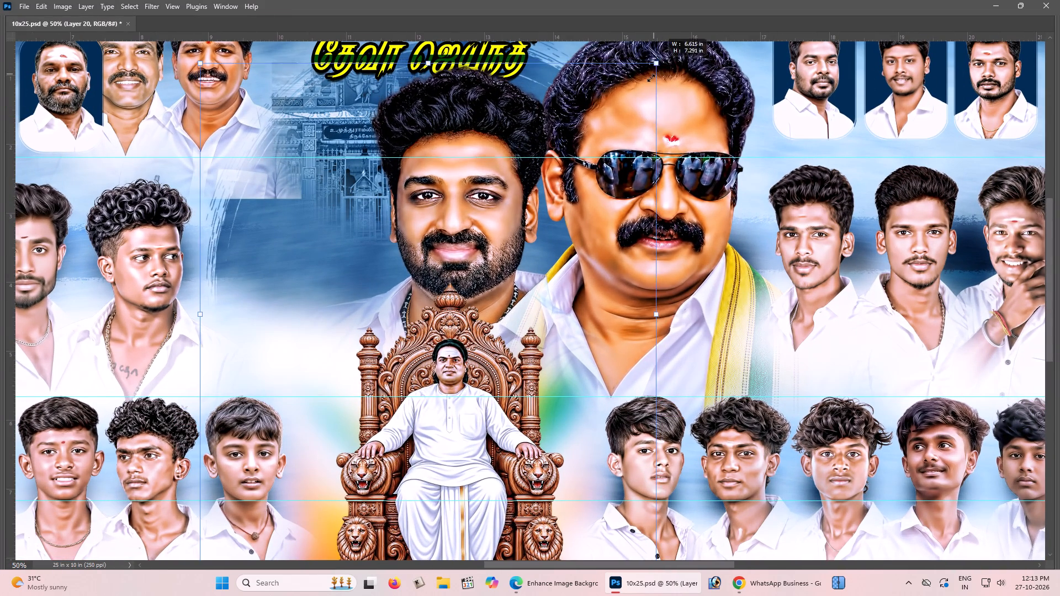
left_click_drag(651, 78, 650, 78, "alt")
key("Return")
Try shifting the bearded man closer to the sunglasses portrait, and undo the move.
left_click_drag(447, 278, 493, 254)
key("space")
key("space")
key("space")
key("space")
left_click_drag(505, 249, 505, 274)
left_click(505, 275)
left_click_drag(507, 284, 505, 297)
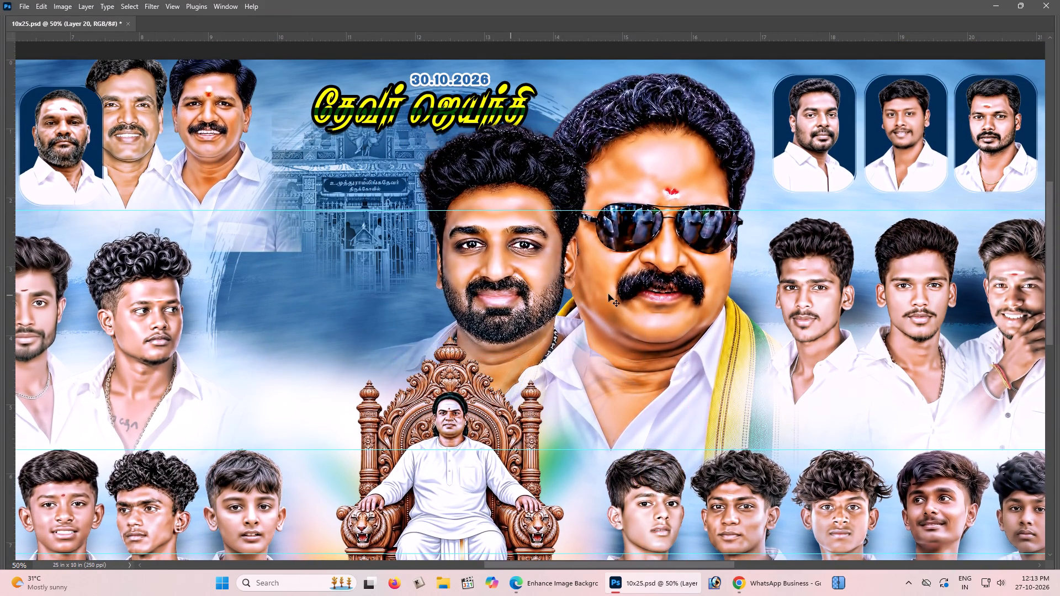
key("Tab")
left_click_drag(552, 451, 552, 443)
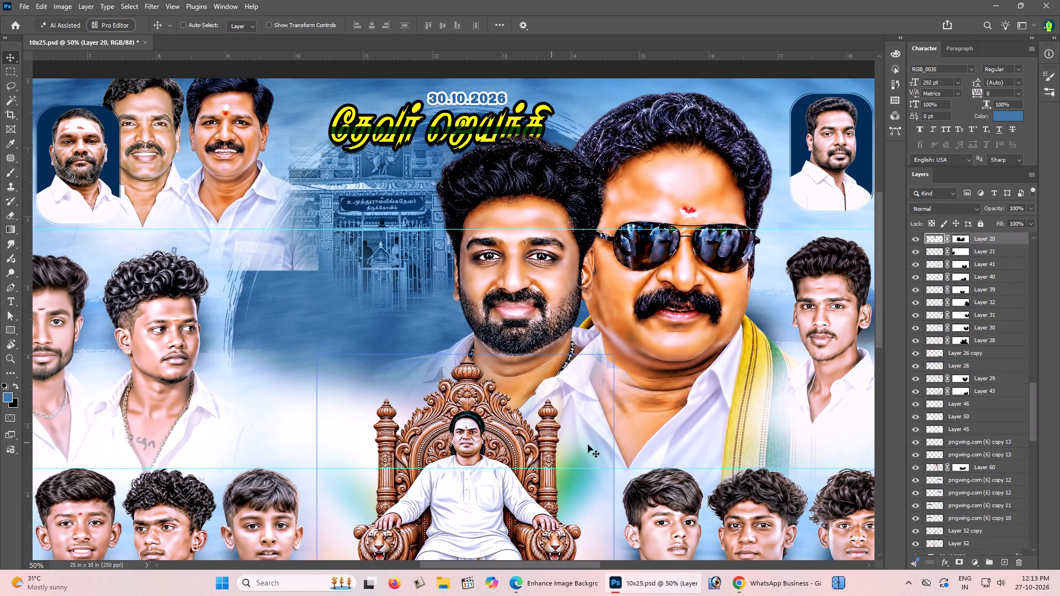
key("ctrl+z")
On Layer 20's mask, use a 250 px eraser to restore the bearded man's collar beside the sunglasses portrait.
left_click(962, 240)
key("space")
key("space")
key("space")
key("space")
key("space")
key("space")
key("space")
key("space")
key("space")
key("space")
key("space")
key("space")
key("space")
key("space")
left_click_drag(773, 325, 751, 312)
left_click_drag(748, 298, 745, 260)
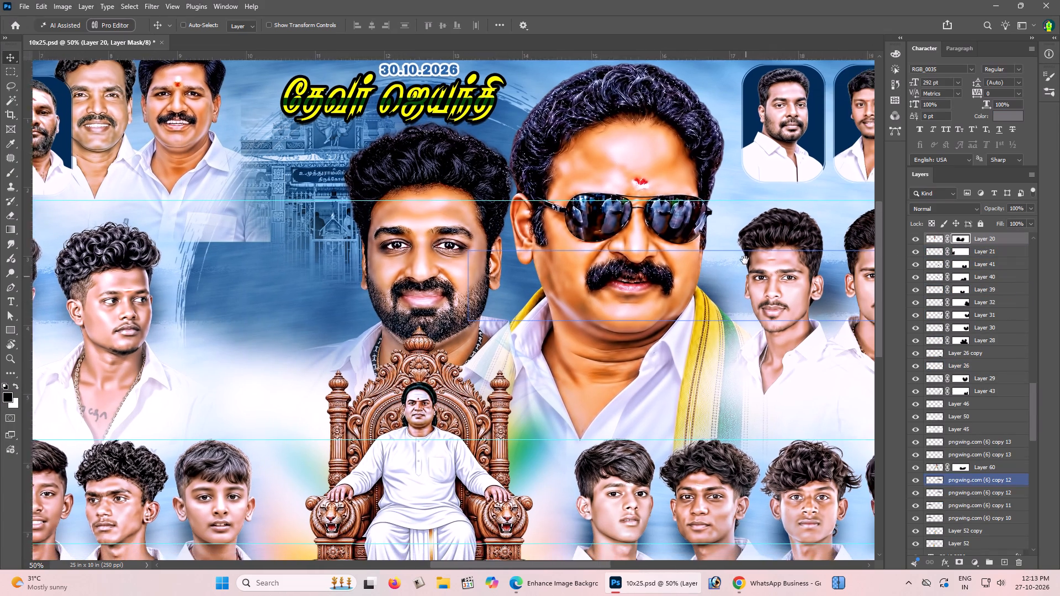
left_click_drag(745, 260, 745, 260)
left_click(745, 260)
key("ctrl+plus")
key("space")
key("space")
key("space")
key("space")
key("space")
left_click_drag(620, 328, 643, 333)
left_click(662, 335)
key("e")
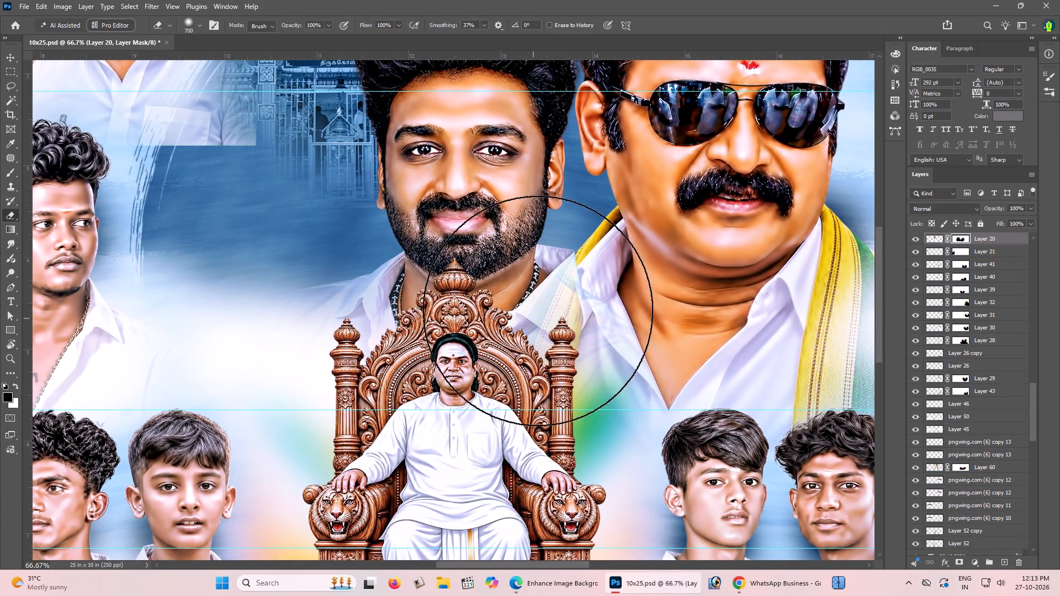
key("bracketleft")
key("bracketleft")
key("bracketleft")
key("bracketleft")
key("bracketleft")
left_click(522, 296)
left_click(533, 288)
left_click_drag(536, 281, 538, 275)
double_click(540, 273)
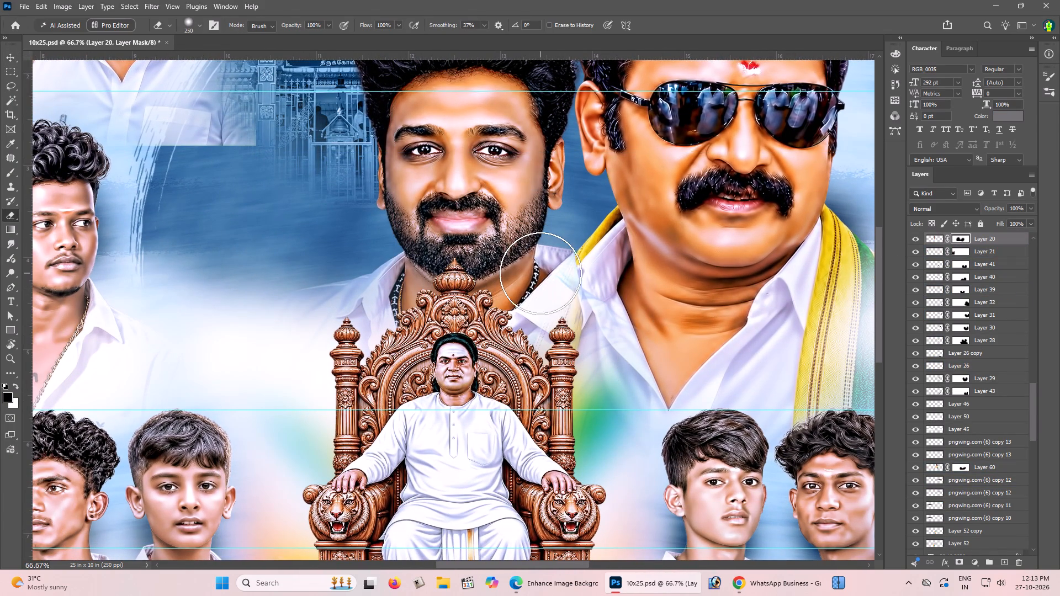
Restore the bearded man's shoulder next to the sunglasses man's shirt on the mask with a 300 px eraser.
key("bracketright")
left_click_drag(546, 282, 546, 287)
left_click_drag(545, 297, 543, 308)
left_click_drag(543, 313, 541, 325)
left_click_drag(540, 332, 536, 338)
left_click(533, 340)
left_click_drag(536, 340, 547, 324)
left_click_drag(556, 309, 560, 303)
left_click(565, 300)
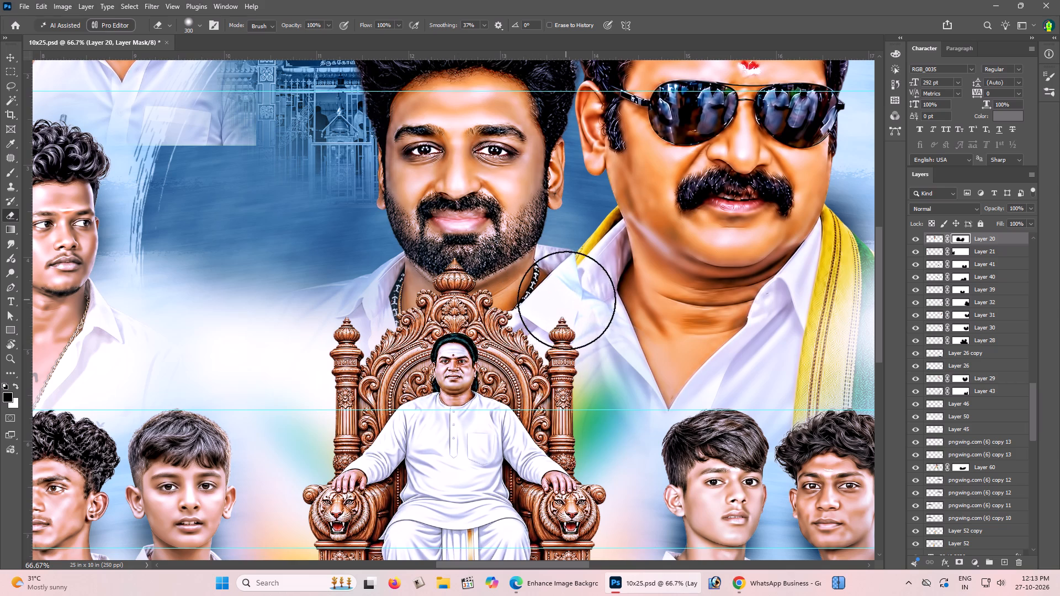
left_click_drag(566, 307, 563, 327)
left_click_drag(561, 331, 558, 337)
left_click(555, 341)
Restore the bearded man's masked shirt around the throne top and his outer shoulder, using a 500 px eraser.
key("bracketright")
key("bracketright")
key("bracketright")
key("bracketright")
left_click(509, 308)
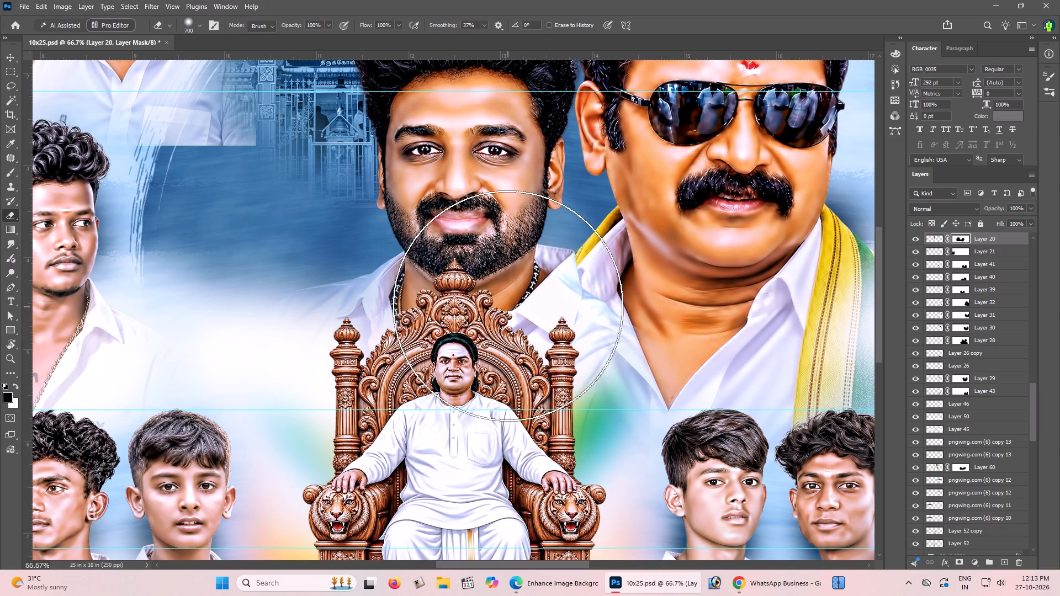
key("bracketleft")
key("bracketleft")
left_click_drag(465, 296, 449, 304)
left_click_drag(440, 306, 432, 309)
left_click(398, 316)
left_click(398, 334)
left_click(389, 331)
left_click(451, 334)
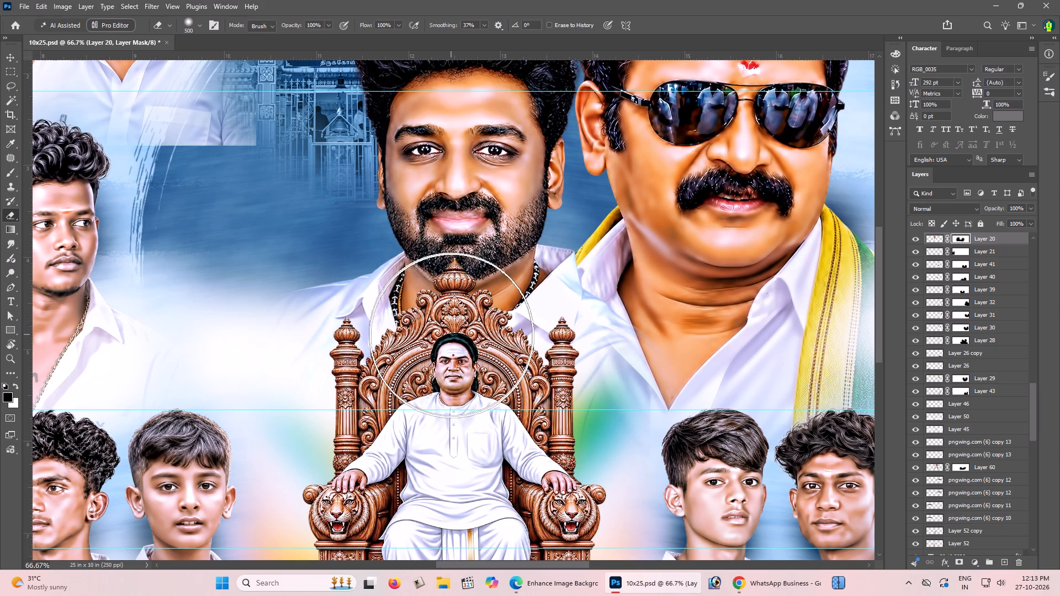
key("v")
key("ctrl+minus")
key("ctrl+minus")
key("Tab")
scroll(500, 274, "up", 1)
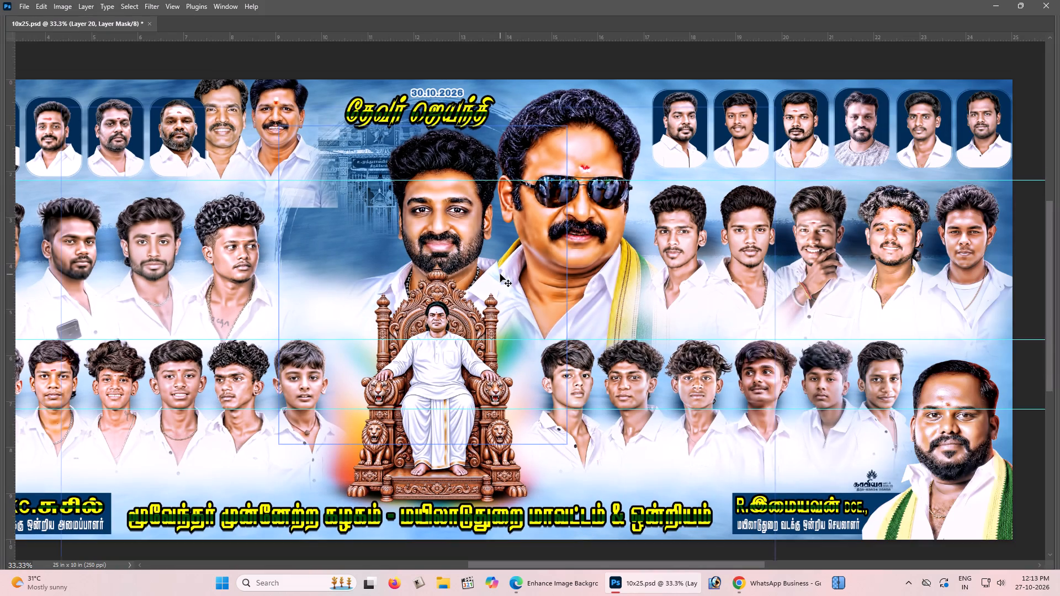
Shift the bearded man's portrait slightly closer to the sunglasses portrait.
key("z")
double_click(475, 206)
key("v")
left_click_drag(453, 219, 467, 219, "shift")
key("space")
key("space")
key("space")
key("space")
key("space")
key("space")
key("space")
key("space")
key("space")
key("space")
key("space")
key("space")
key("space")
key("space")
key("space")
key("space")
key("space")
key("space")
key("space")
key("space")
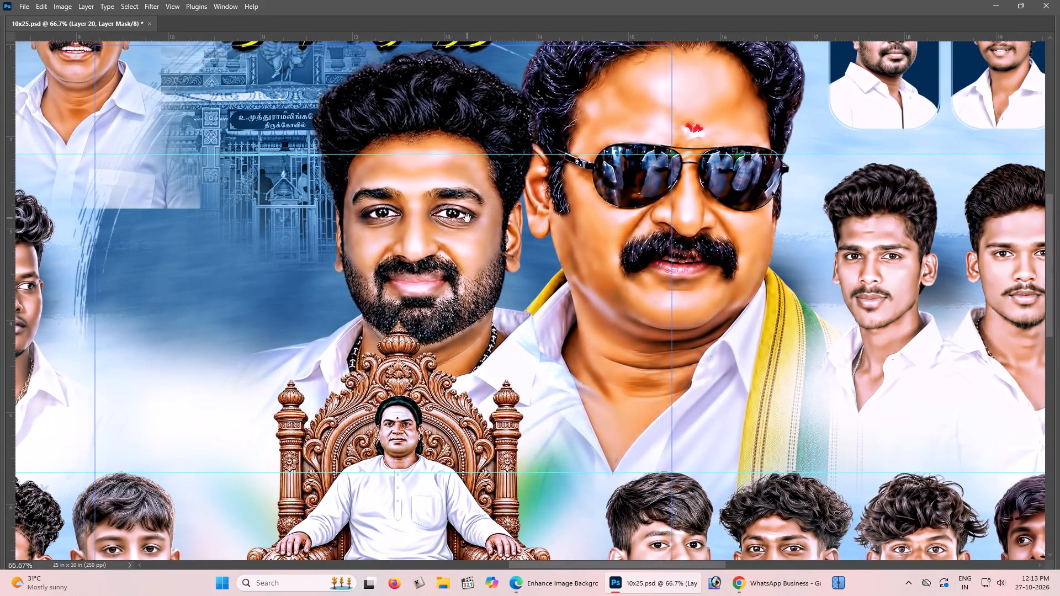
left_click_drag(467, 218, 467, 240)
left_click(467, 240)
left_click(454, 247)
left_click_drag(461, 248, 470, 247, "shift")
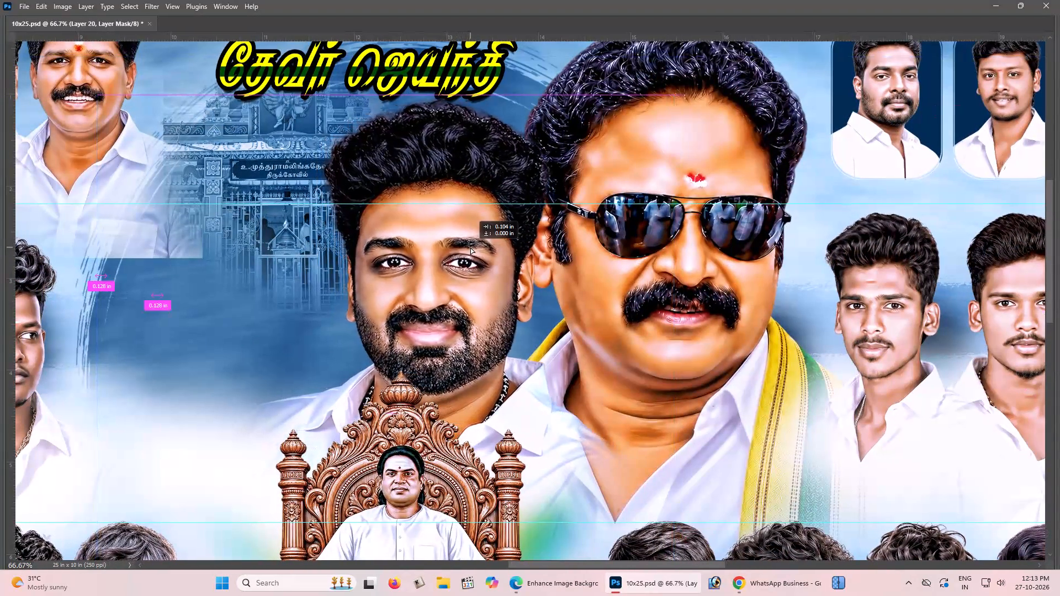
left_click_drag(470, 247, 468, 247, "shift")
Raise the bearded man's portrait about 0.4 in and move it closer to the sunglasses portrait.
key("ctrl+minus")
scroll(468, 247, "down", 3)
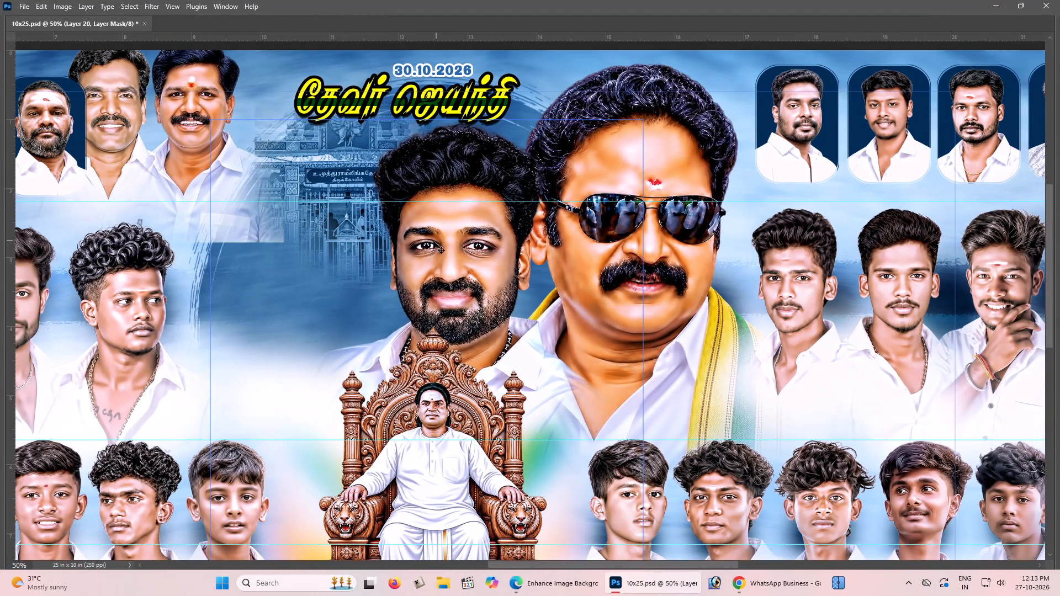
left_click_drag(436, 243, 453, 218)
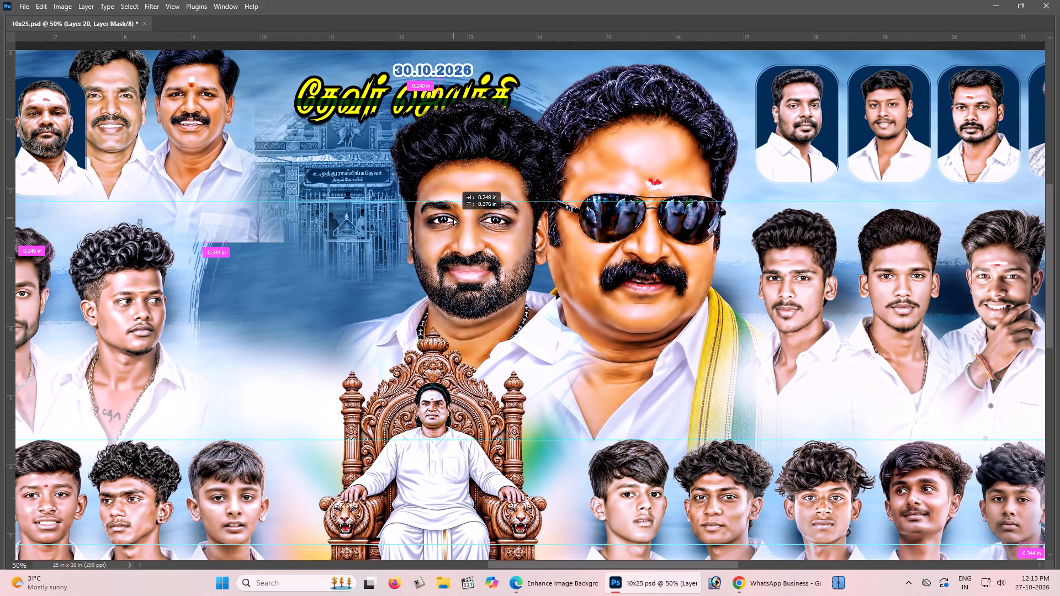
left_click_drag(453, 218, 459, 218)
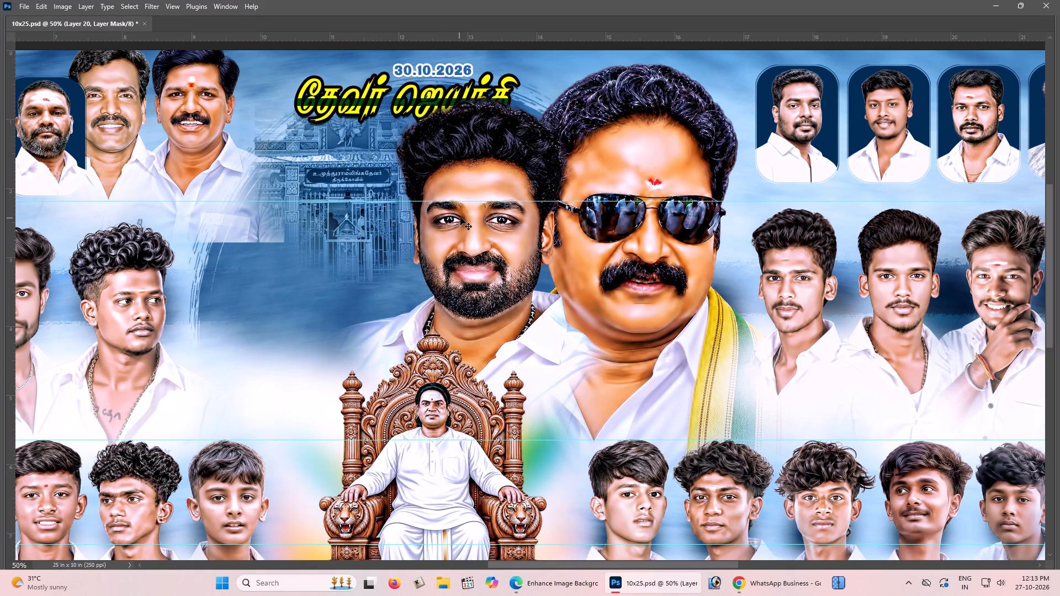
key("ctrl+minus")
left_click(519, 207, "shift")
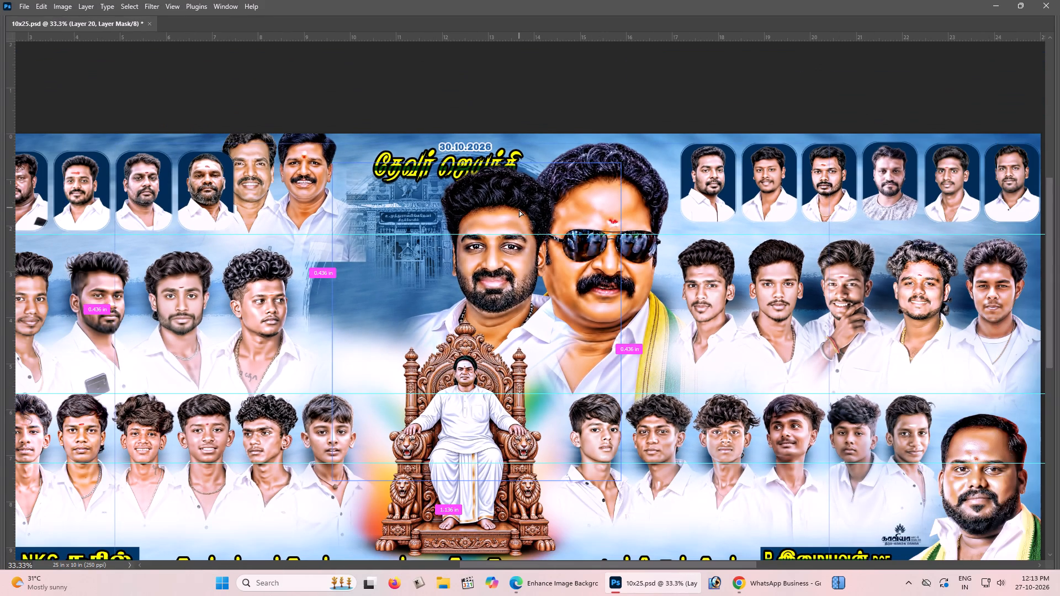
key("ctrl+plus")
key("ctrl+minus")
Move the two moustached men (Layers 57 and 58) from the top row down in front of the temple, beside the bearded man.
key("z")
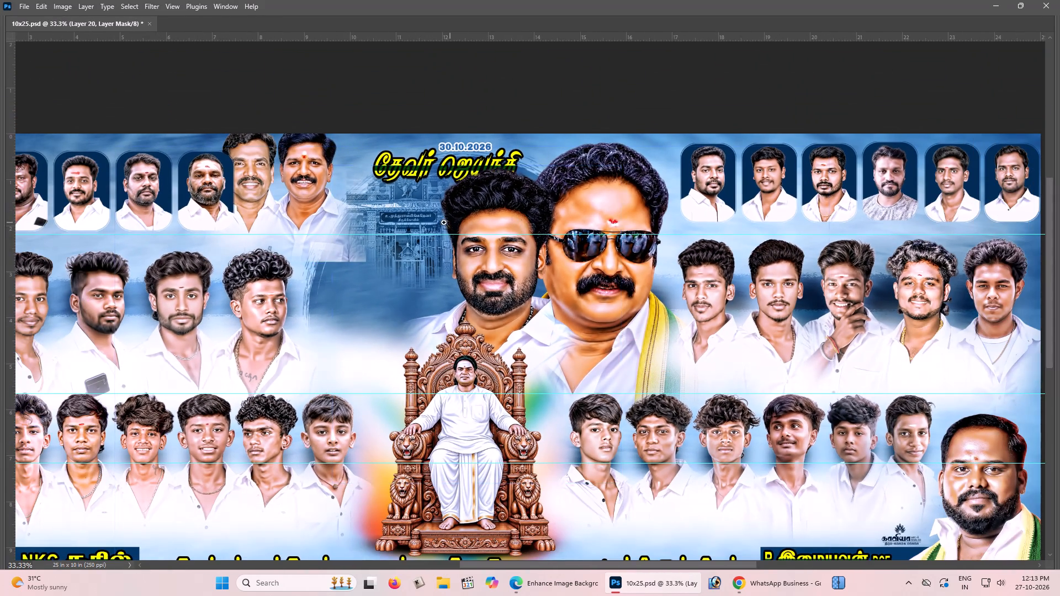
left_click(255, 174)
key("c")
key("v")
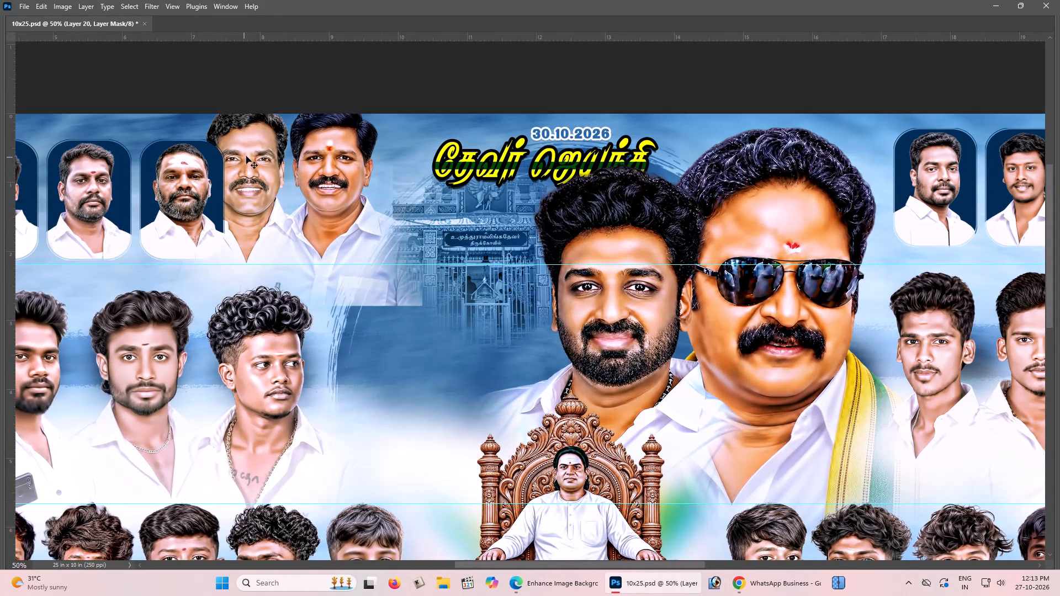
right_click(250, 156)
left_click(273, 190)
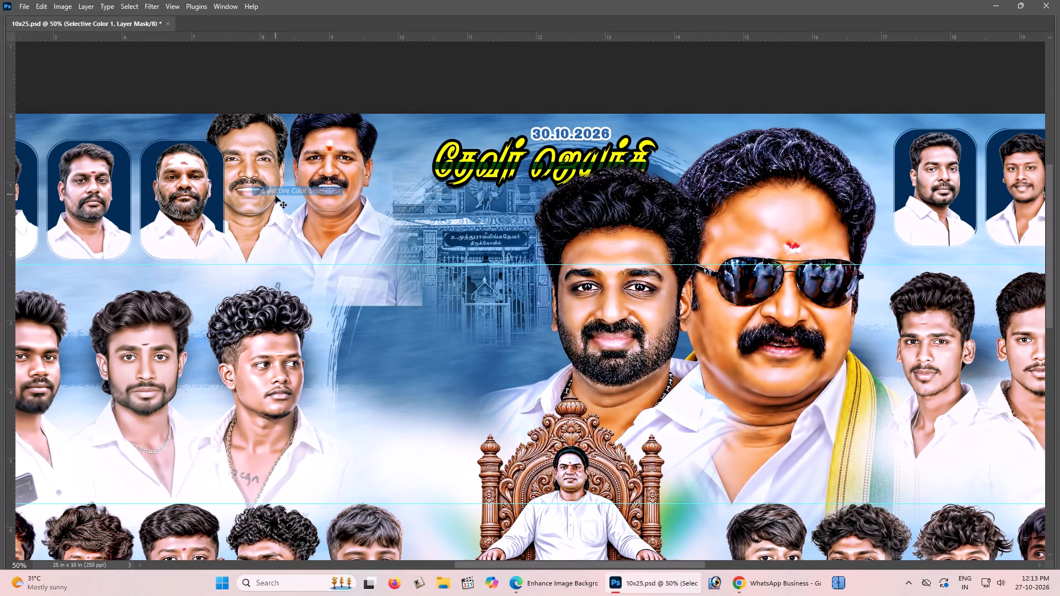
right_click(253, 160)
left_click(278, 206)
left_click_drag(279, 200, 286, 211)
key("ctrl+z")
right_click(347, 159, "shift")
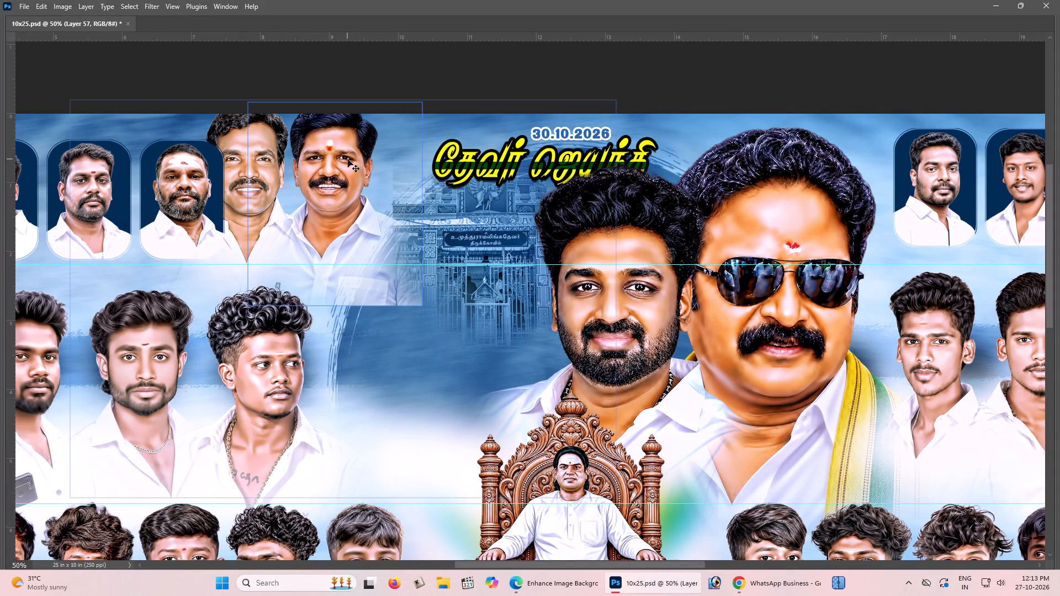
left_click(367, 206, "shift")
left_click_drag(355, 198, 449, 332)
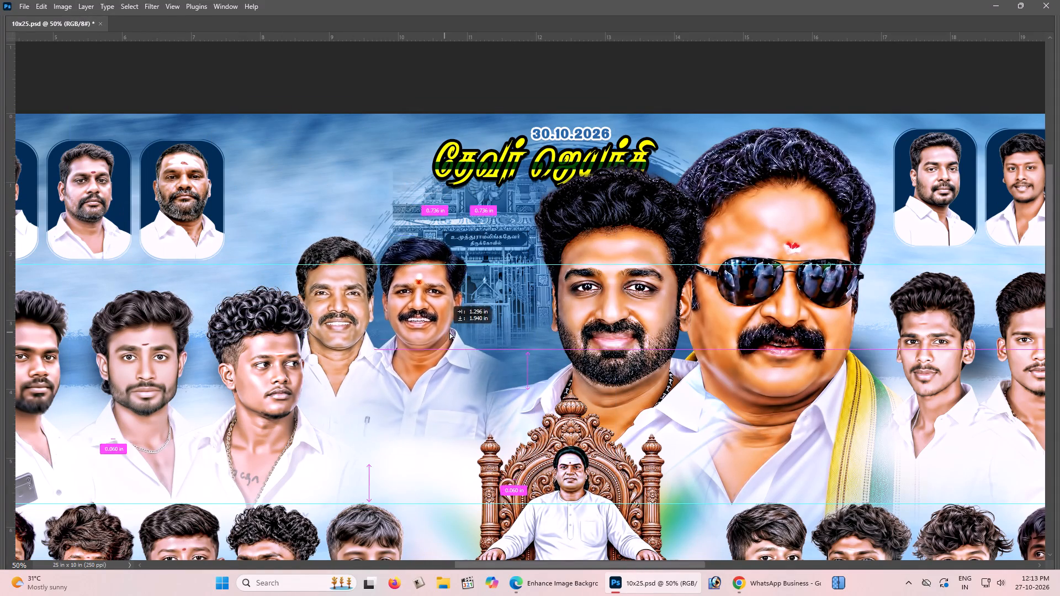
left_click_drag(449, 332, 465, 309)
Separate the moustached man with the red forehead mark (Layer 58) from his neighbour and scale him down in two passes.
right_click(457, 297)
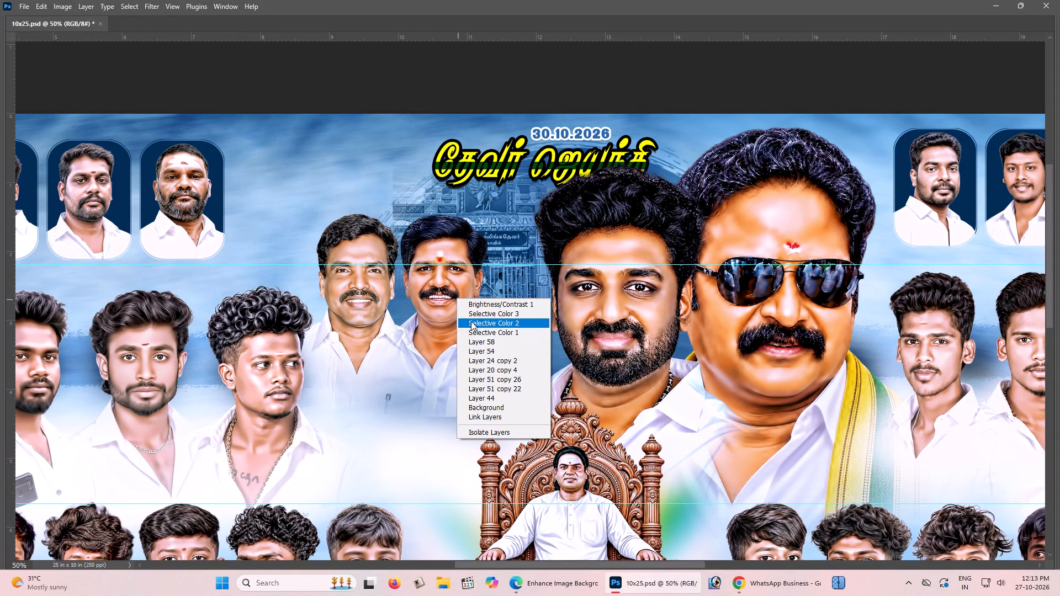
left_click(476, 340)
left_click_drag(473, 323, 484, 327)
key("ctrl+t")
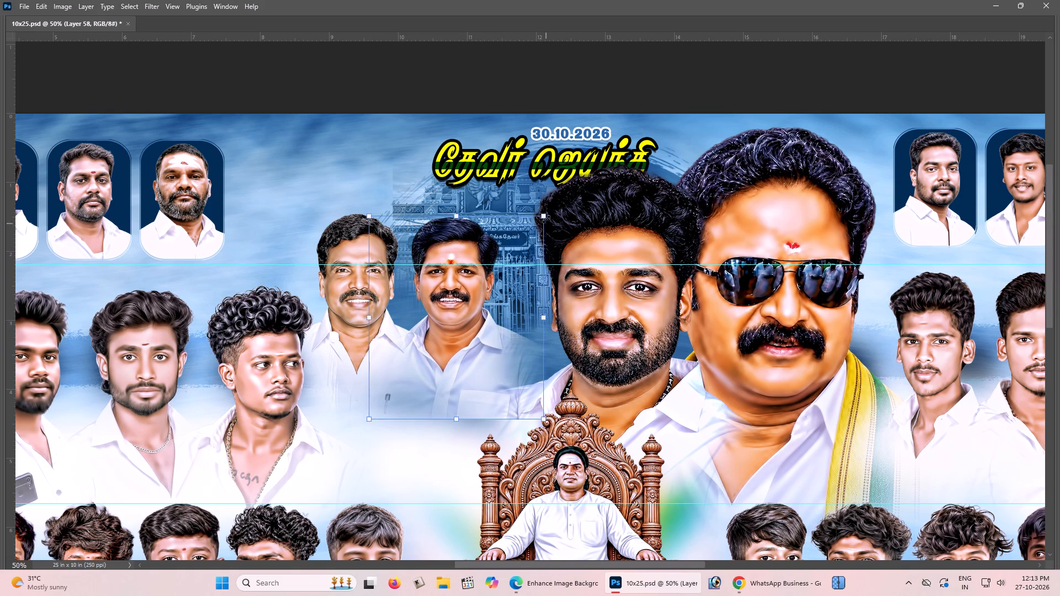
left_click_drag(545, 216, 538, 231, "alt")
key("Return")
key("space")
key("space")
key("space")
key("space")
left_click_drag(501, 285, 495, 274)
left_click(495, 274)
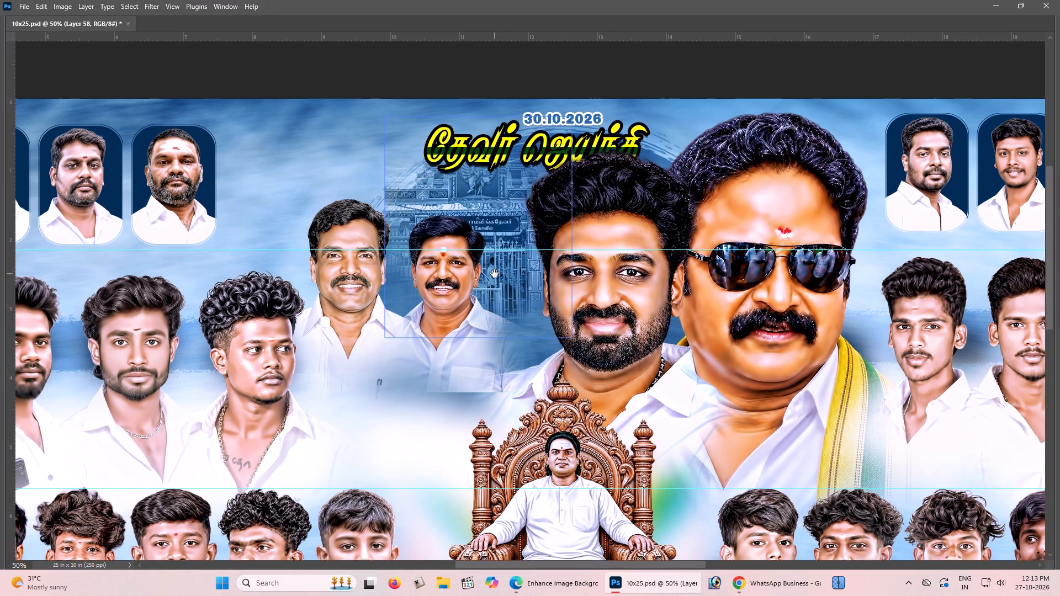
left_click_drag(485, 285, 495, 336)
key("ctrl+t")
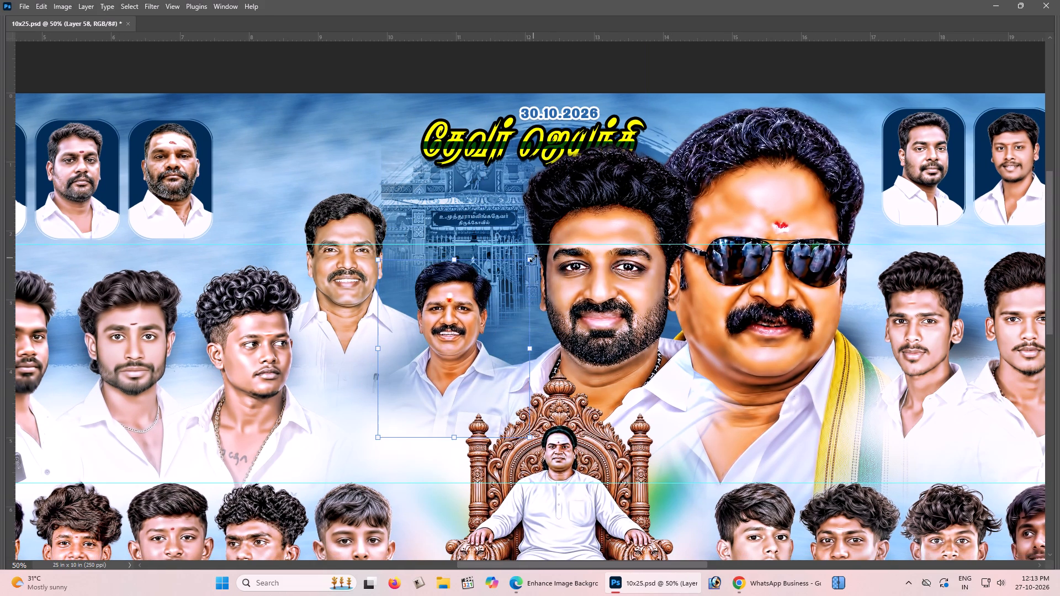
left_click_drag(533, 259, 524, 265, "alt")
key("Return")
Move the scaled-down moustached man (Layer 58) to the top row, beside the framed portrait of the bald bearded man.
key("space")
key("space")
left_click_drag(537, 266, 553, 242)
left_click(556, 233)
left_click_drag(464, 304, 404, 265)
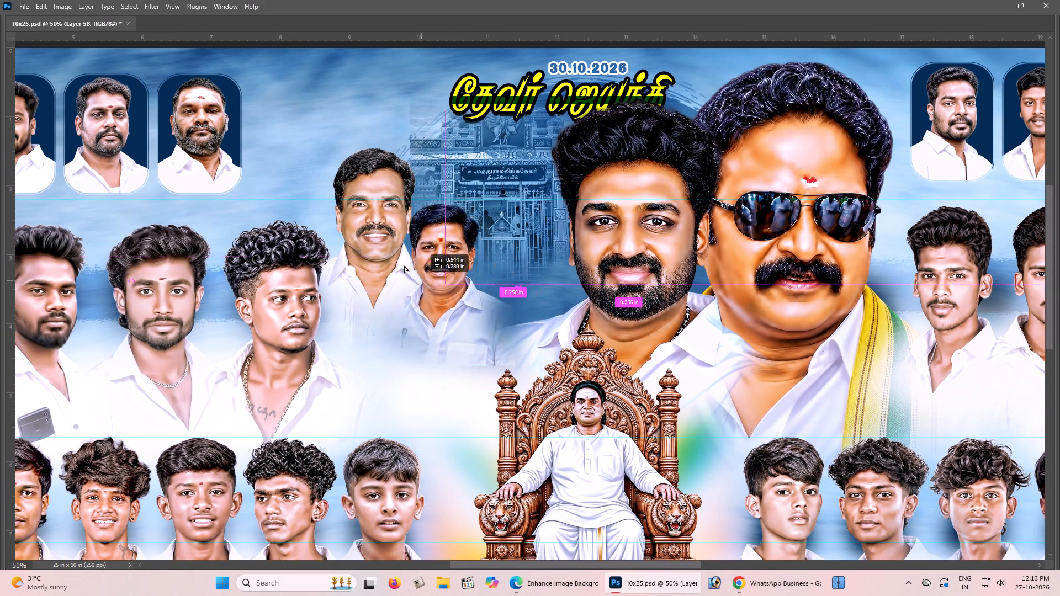
left_click_drag(404, 265, 273, 145)
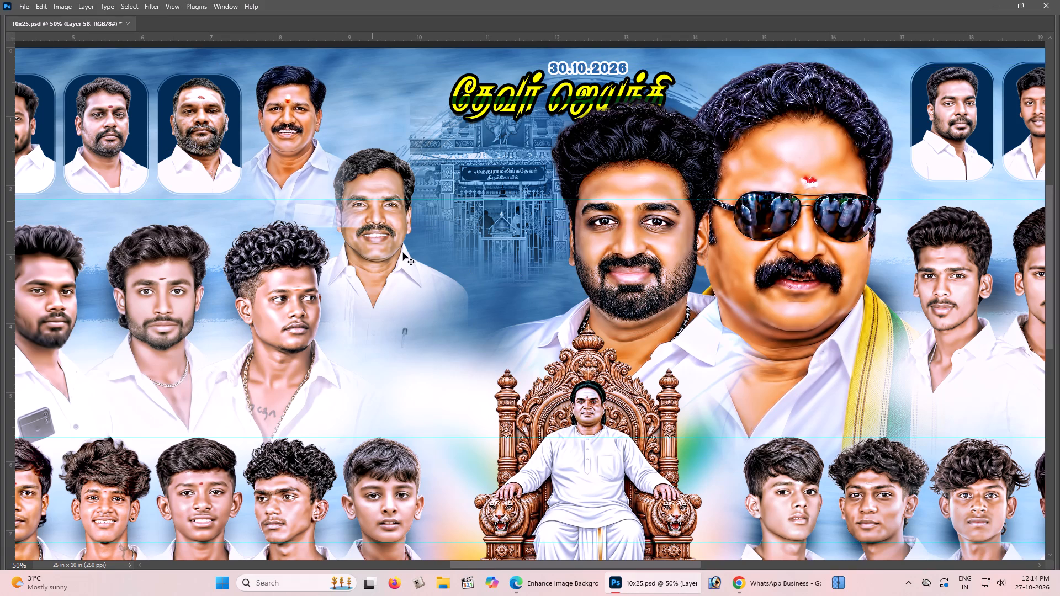
Move the other moustached man (Layer 57) beside the large bearded man, in front of the temple.
right_click_drag(400, 253, 393, 251)
left_click(428, 297)
left_click_drag(419, 289, 481, 295)
key("ctrl+z")
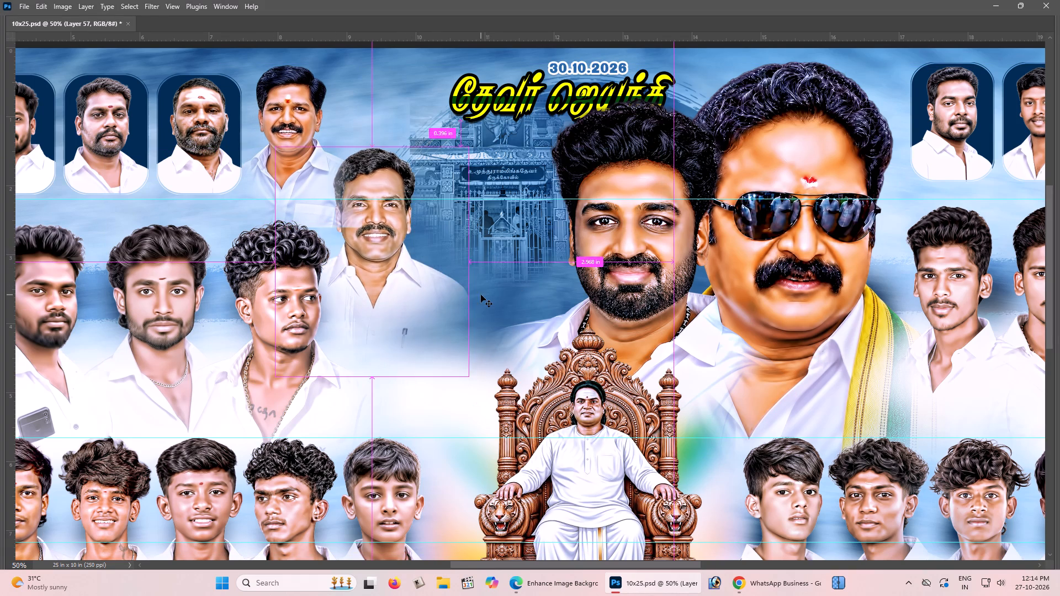
left_click_drag(459, 296, 537, 327)
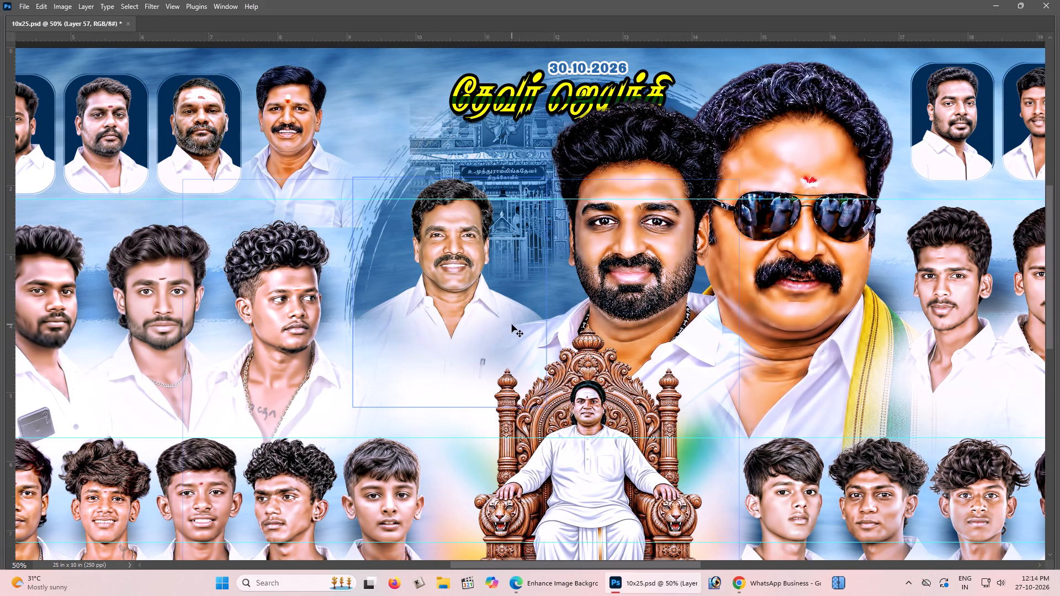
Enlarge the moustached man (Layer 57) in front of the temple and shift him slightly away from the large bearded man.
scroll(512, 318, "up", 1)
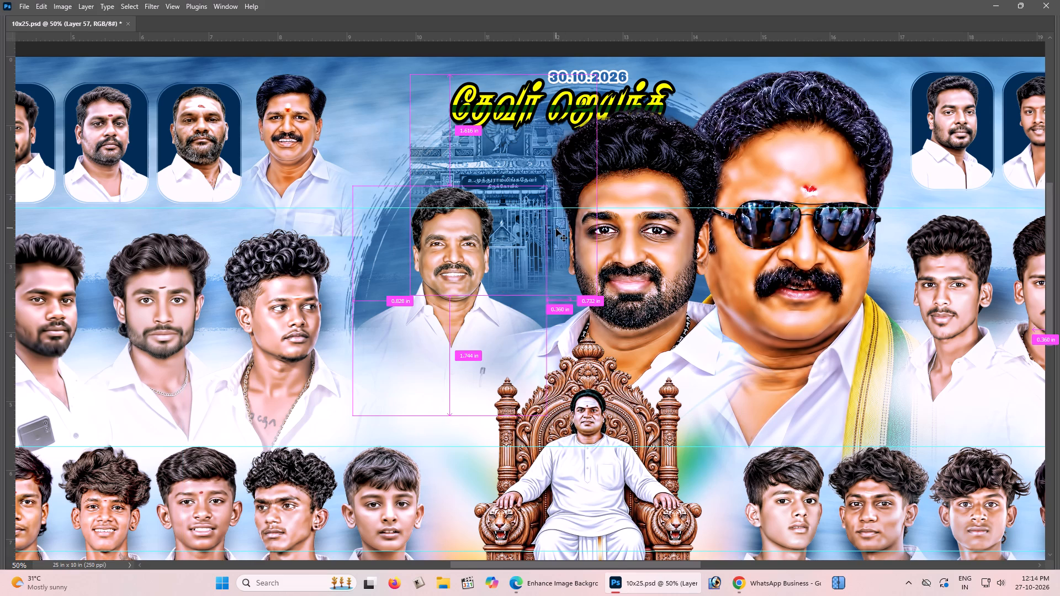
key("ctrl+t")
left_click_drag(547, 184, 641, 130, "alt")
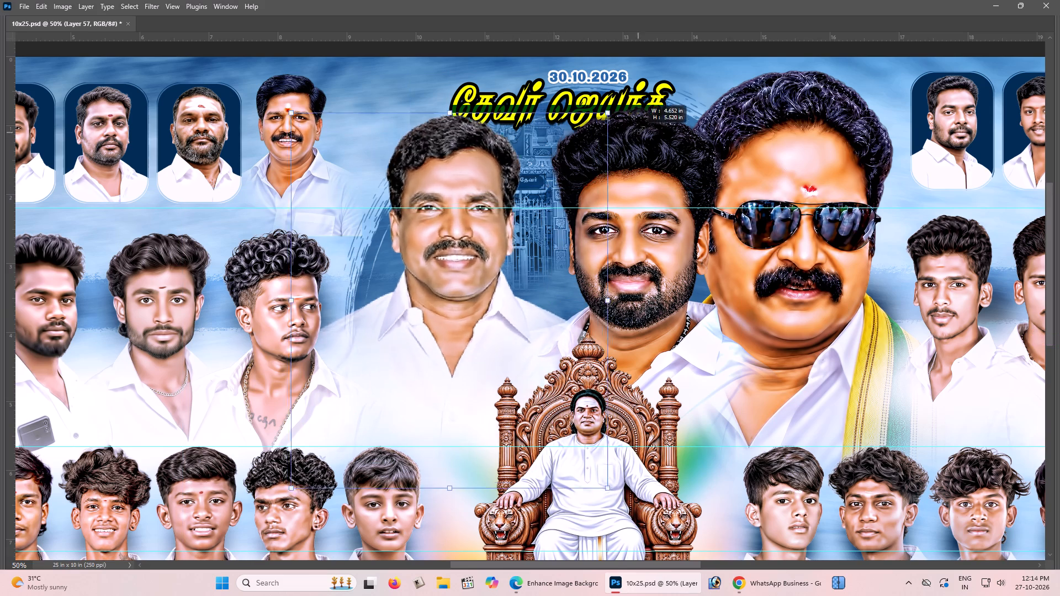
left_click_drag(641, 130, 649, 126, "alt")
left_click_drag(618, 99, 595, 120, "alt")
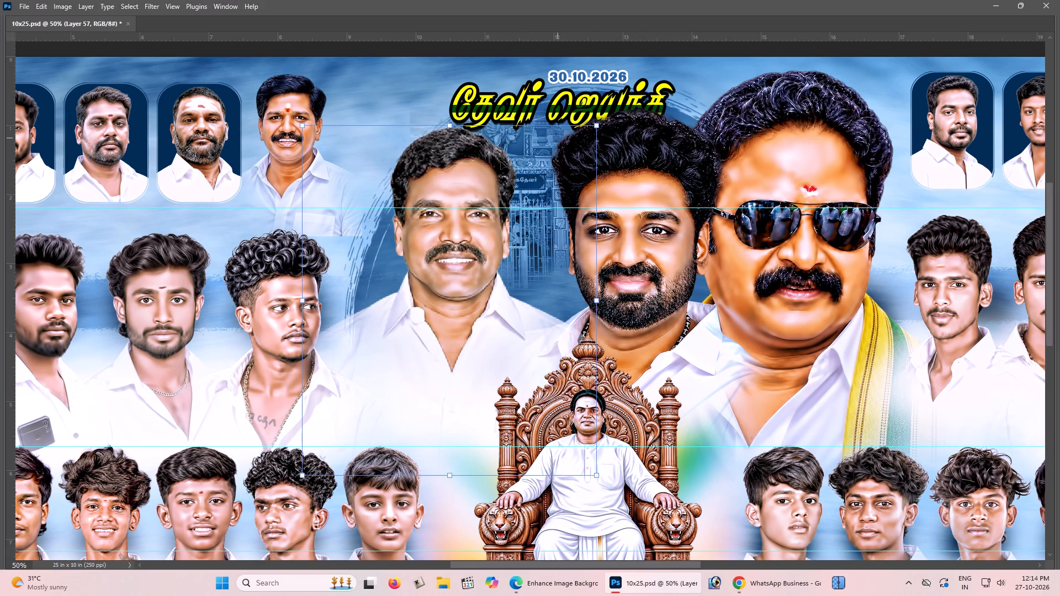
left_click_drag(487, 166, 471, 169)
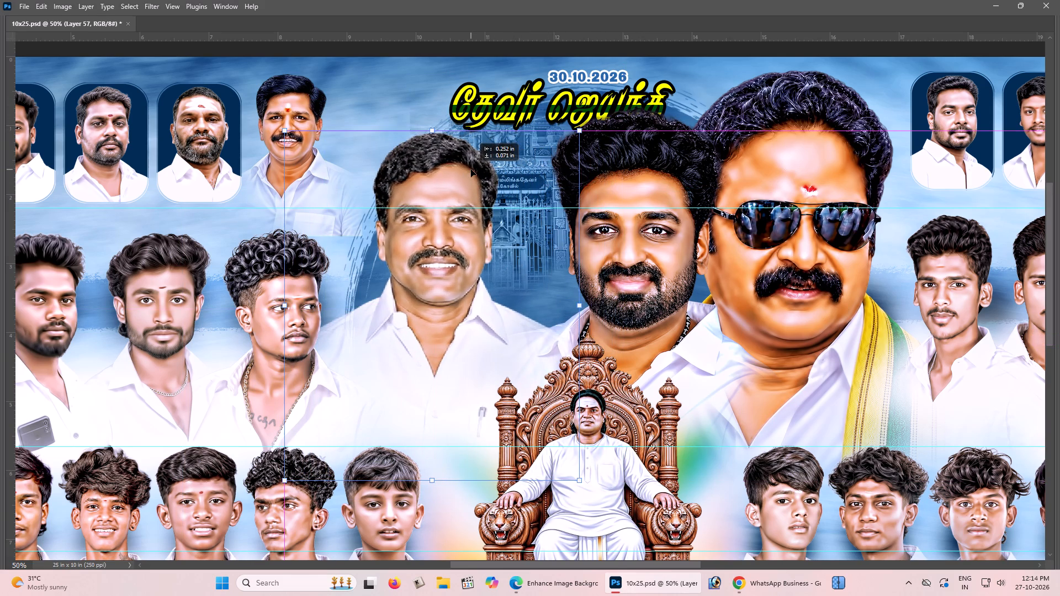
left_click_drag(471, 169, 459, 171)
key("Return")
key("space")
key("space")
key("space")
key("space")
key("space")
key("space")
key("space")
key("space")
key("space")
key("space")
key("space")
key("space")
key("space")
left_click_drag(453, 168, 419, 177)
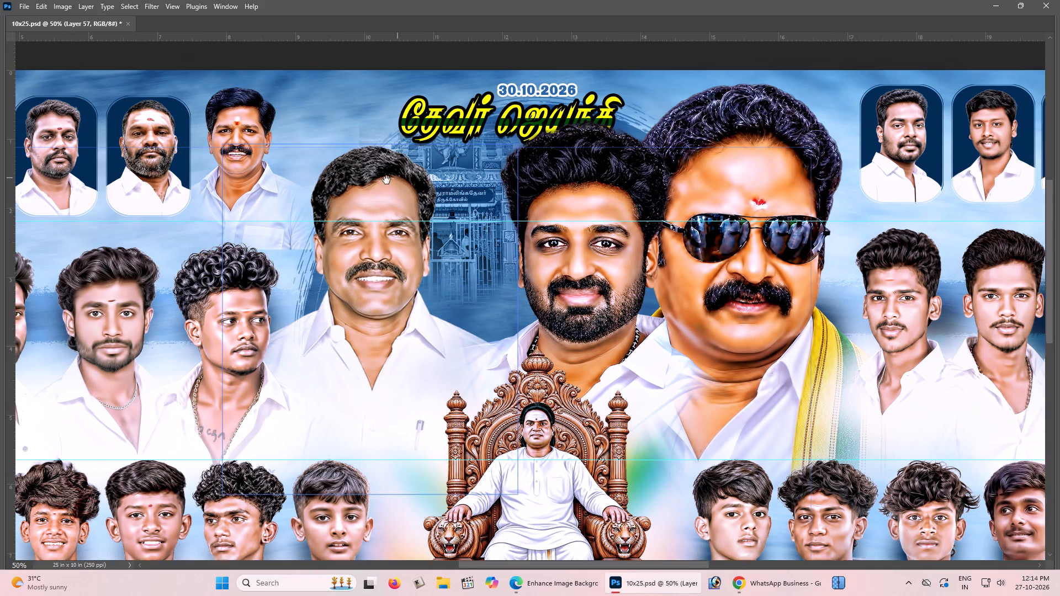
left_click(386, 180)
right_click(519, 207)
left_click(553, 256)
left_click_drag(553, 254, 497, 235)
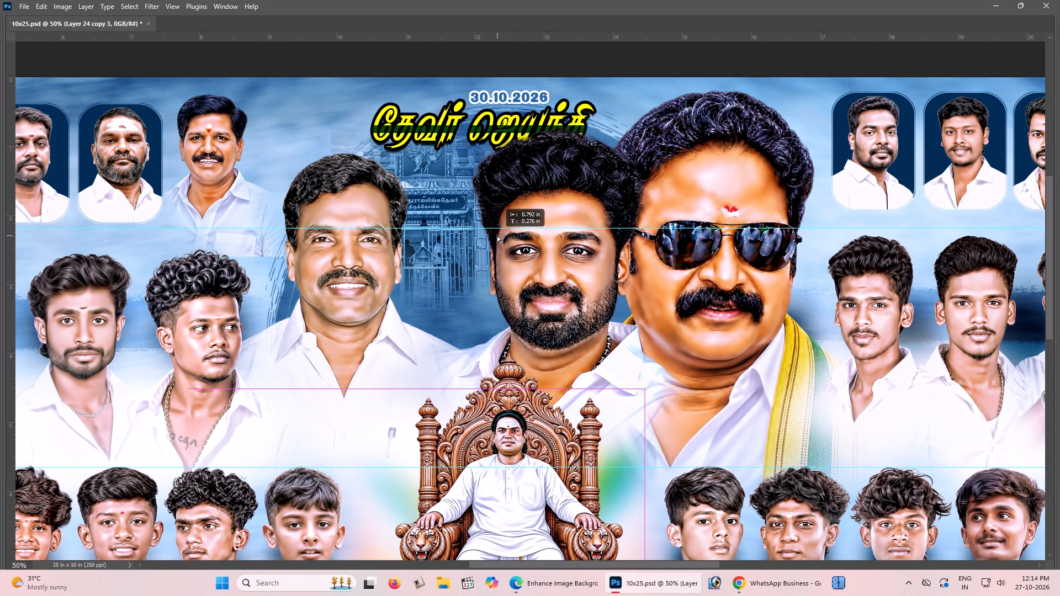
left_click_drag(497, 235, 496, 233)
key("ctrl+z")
Move the large bearded man (Layer 20) away from the sunglasses portrait and bring his layer in front of the moustached man.
right_click(574, 265)
left_click(594, 306)
left_click_drag(585, 301, 537, 264)
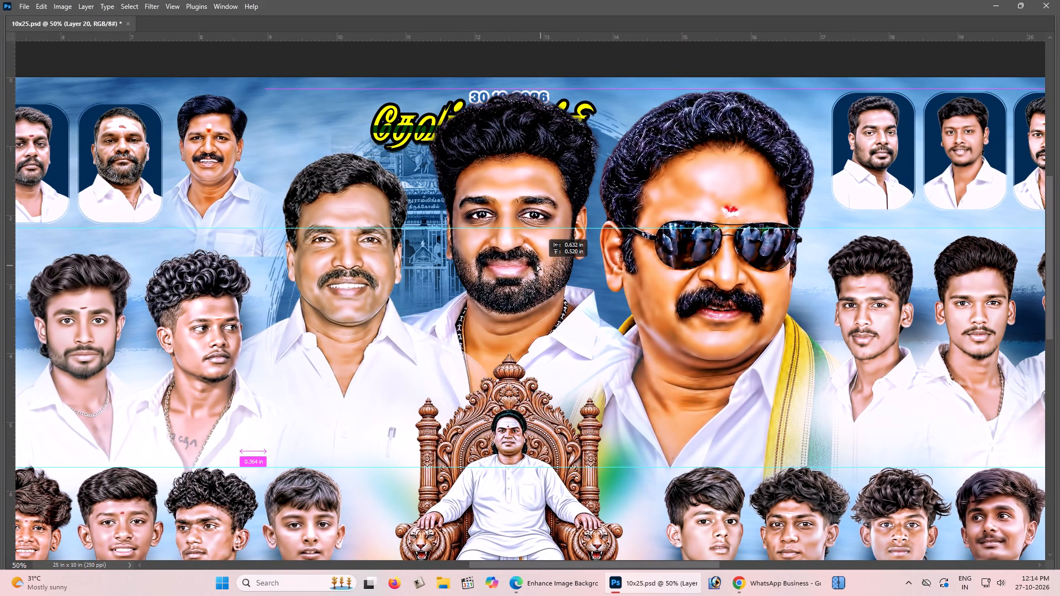
left_click_drag(537, 264, 527, 278)
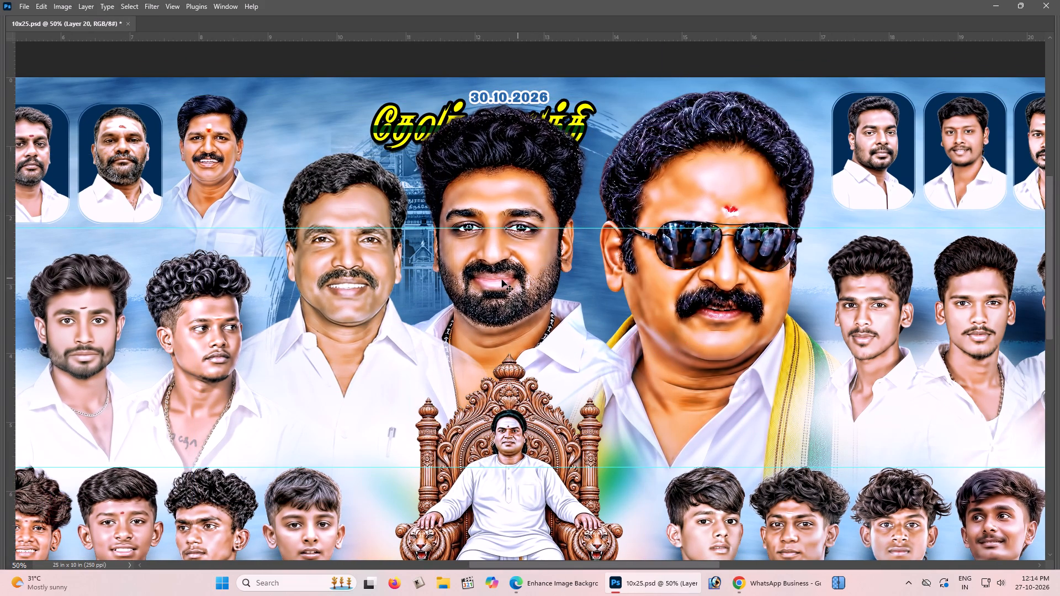
key("ctrl+bracketright")
key("ctrl+bracketright")
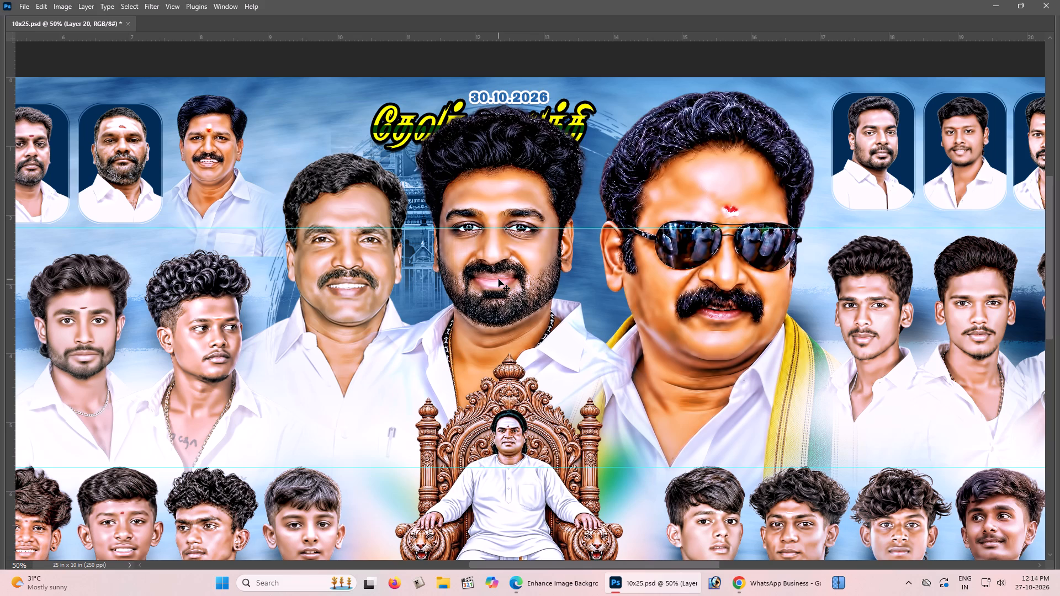
left_click_drag(507, 272, 514, 270)
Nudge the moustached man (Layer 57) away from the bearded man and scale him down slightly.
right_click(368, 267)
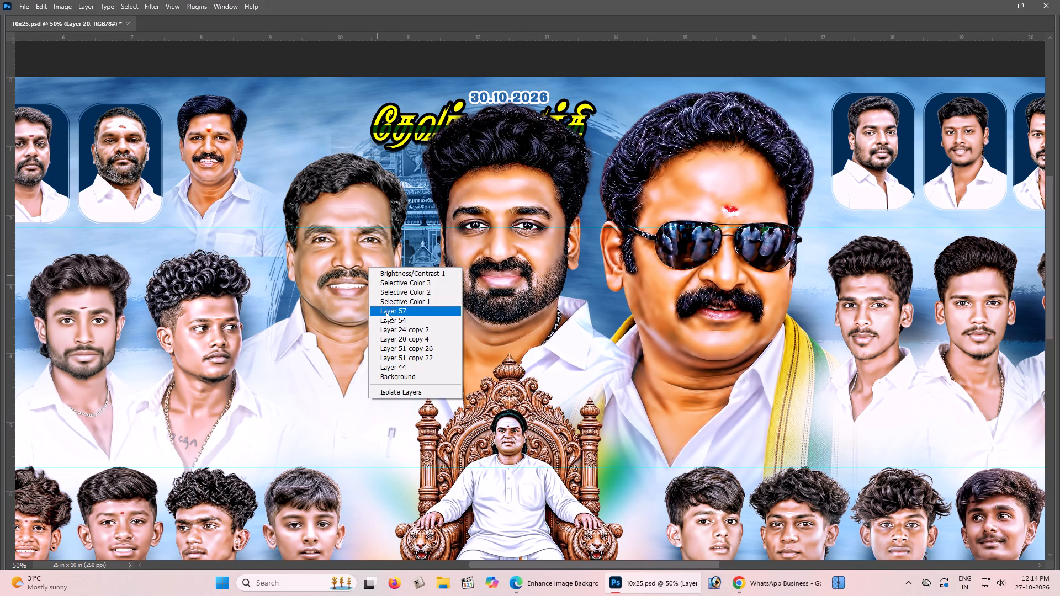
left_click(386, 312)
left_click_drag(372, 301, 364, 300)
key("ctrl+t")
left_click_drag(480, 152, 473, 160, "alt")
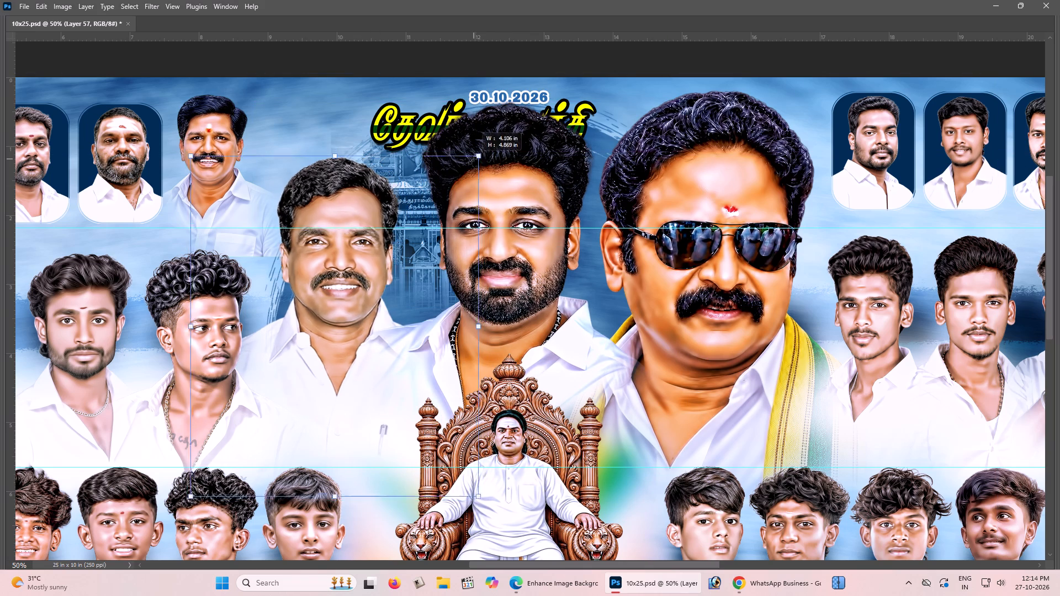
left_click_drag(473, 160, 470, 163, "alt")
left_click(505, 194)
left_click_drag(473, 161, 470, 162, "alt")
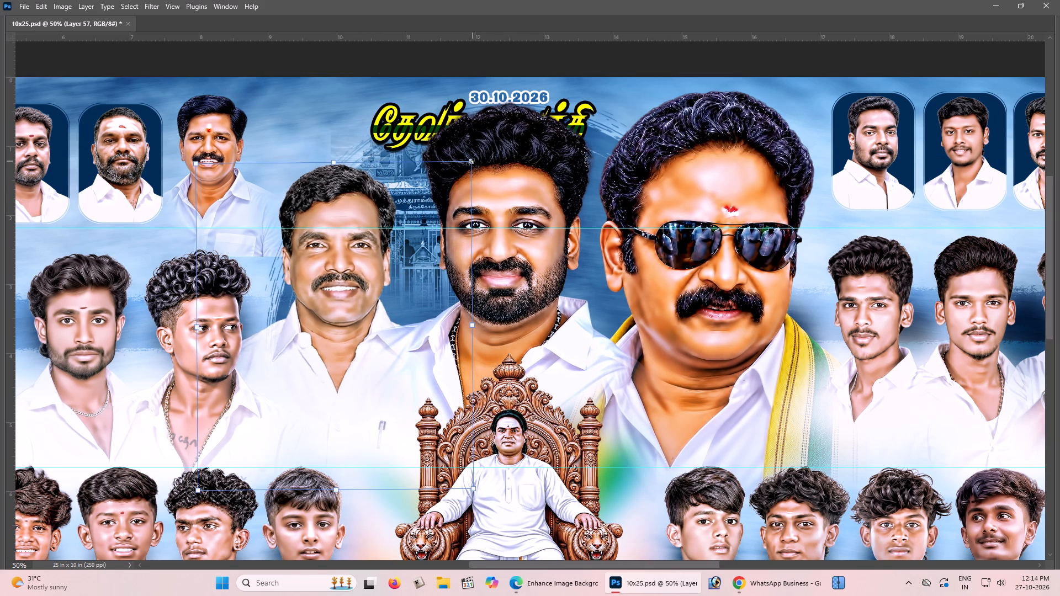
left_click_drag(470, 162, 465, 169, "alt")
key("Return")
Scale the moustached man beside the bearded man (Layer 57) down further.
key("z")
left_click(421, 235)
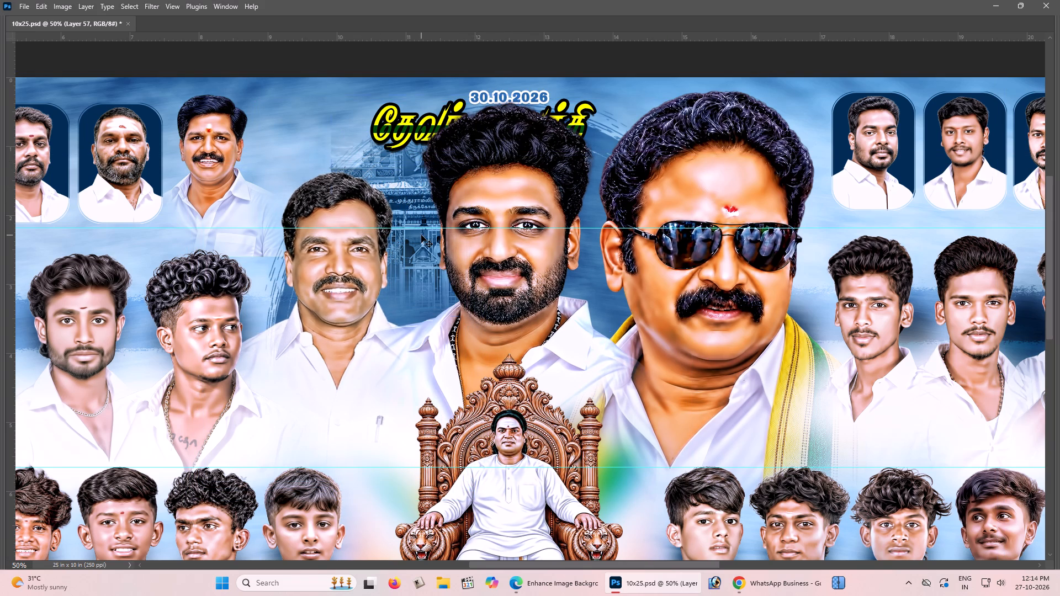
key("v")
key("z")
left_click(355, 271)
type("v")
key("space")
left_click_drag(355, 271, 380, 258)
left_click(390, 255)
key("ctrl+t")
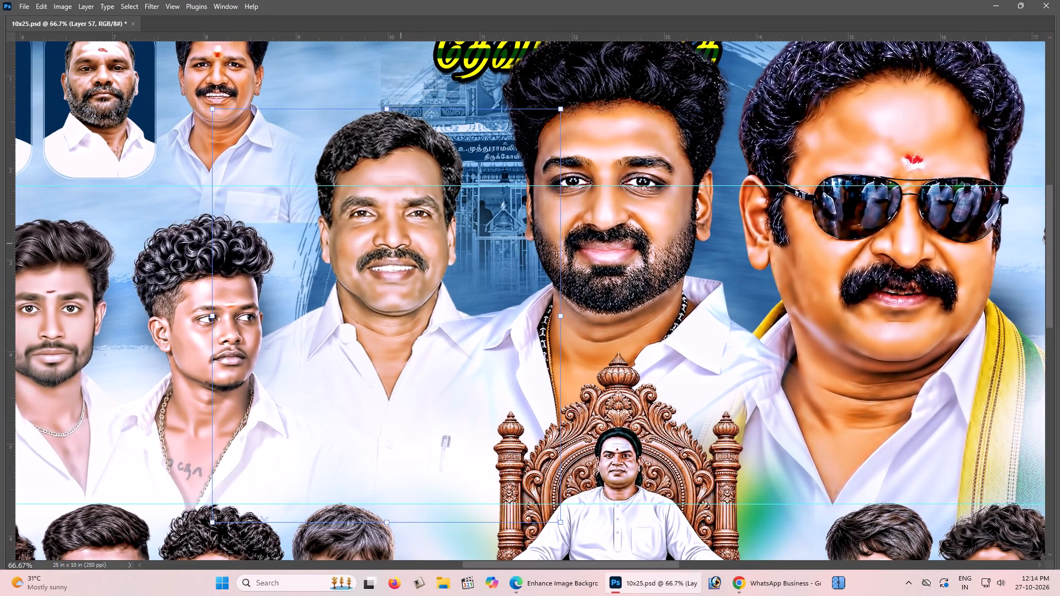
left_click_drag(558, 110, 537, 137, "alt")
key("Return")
Move the moustached man (Layer 57) to the top row beside the man with the red forehead mark, scaling him down in two passes.
key("space")
key("space")
left_click_drag(536, 149, 536, 207)
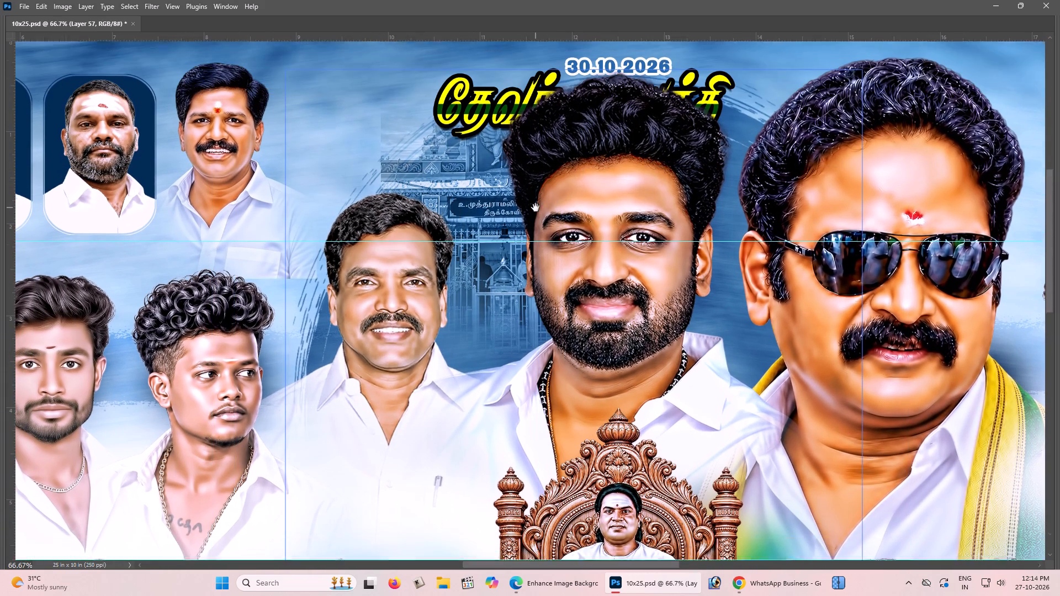
left_click(536, 207)
left_click_drag(389, 335, 351, 173)
key("ctrl+t")
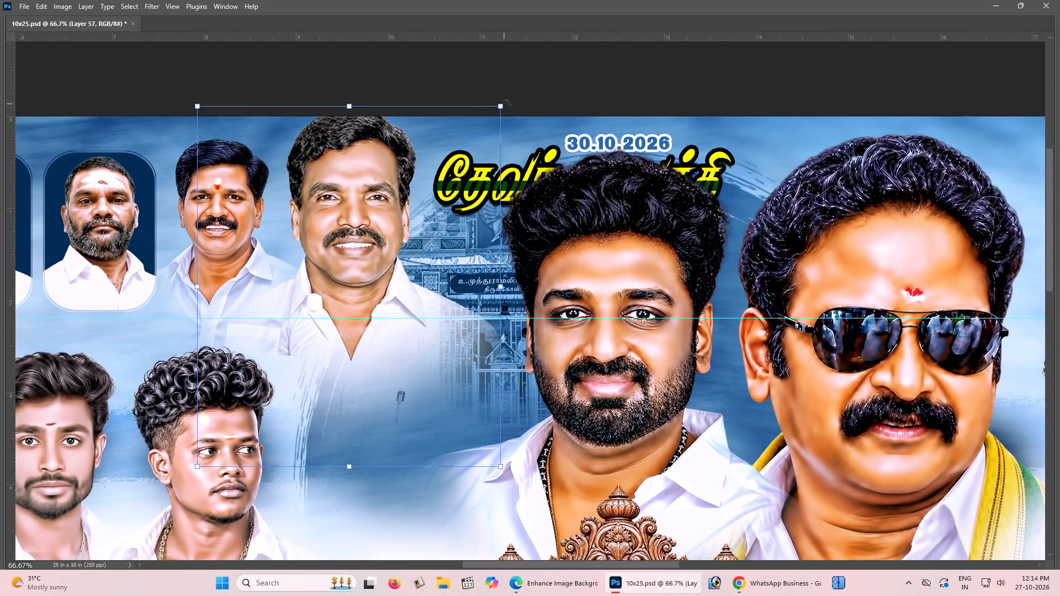
left_click_drag(503, 104, 483, 128, "alt")
left_click_drag(483, 128, 468, 148, "alt")
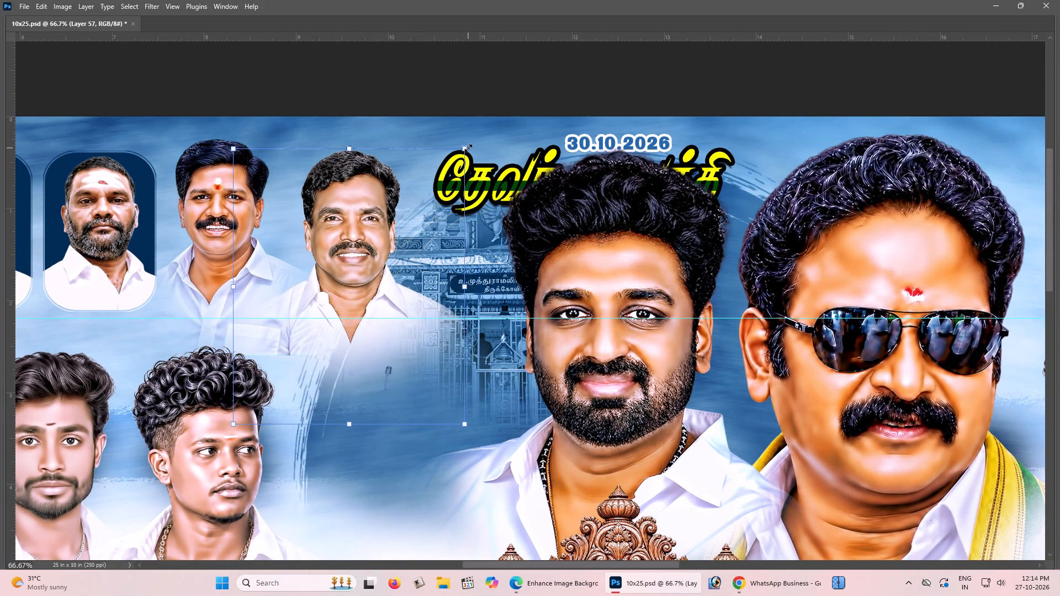
key("Return")
left_click_drag(412, 209, 400, 193)
key("ctrl+t")
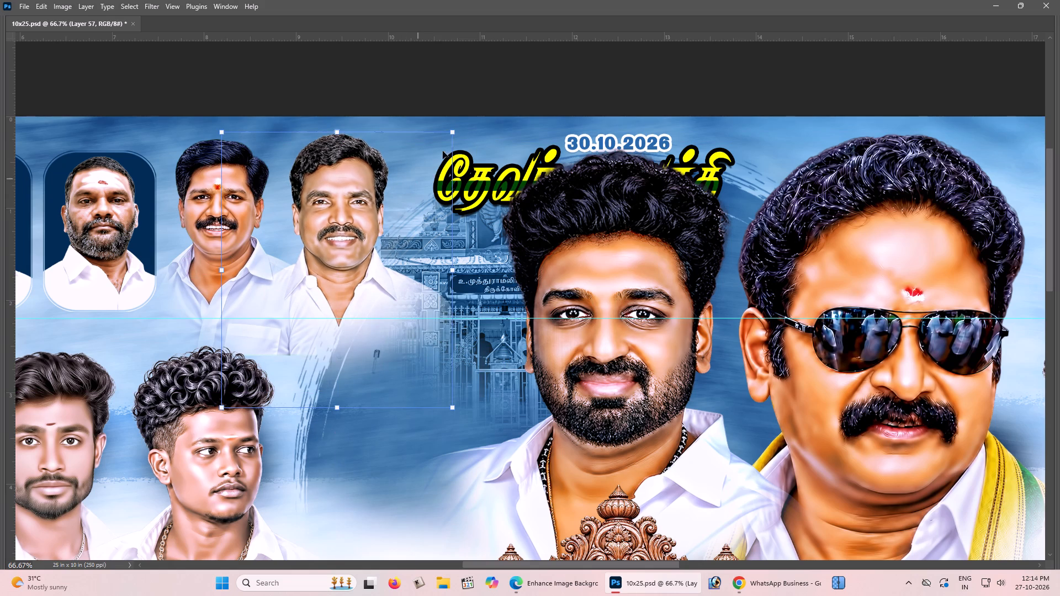
left_click_drag(451, 130, 436, 148, "alt")
key("Return")
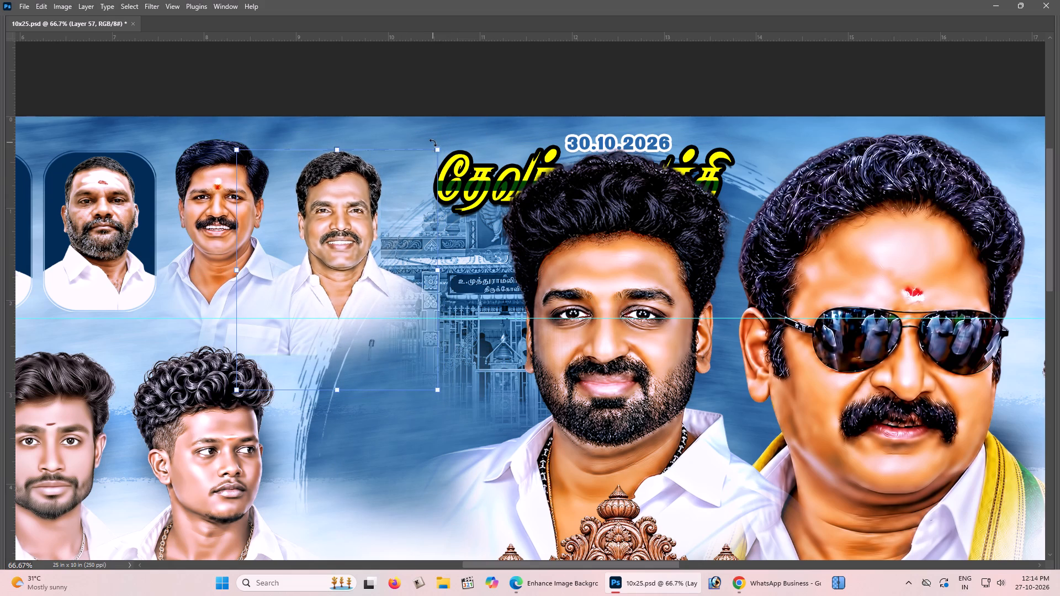
left_click_drag(390, 184, 379, 173)
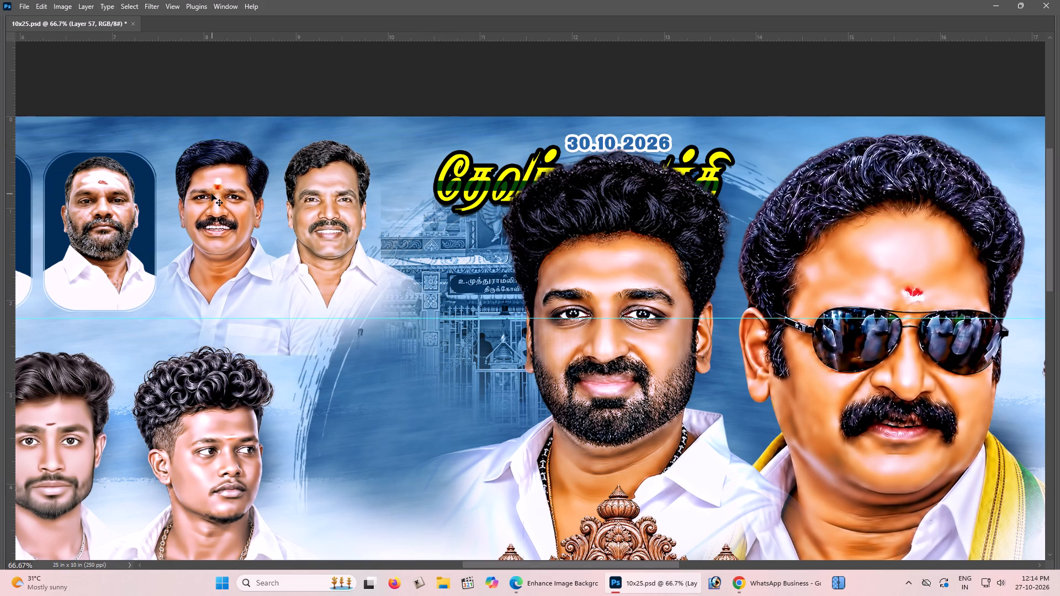
Enlarge the two moustached men (Layers 57 and 58) together and position them in the top row beside the framed bearded portrait.
right_click(211, 194, "shift")
left_click(227, 203, "shift")
right_click(219, 196, "shift")
left_click(226, 202, "shift")
right_click(216, 195, "shift")
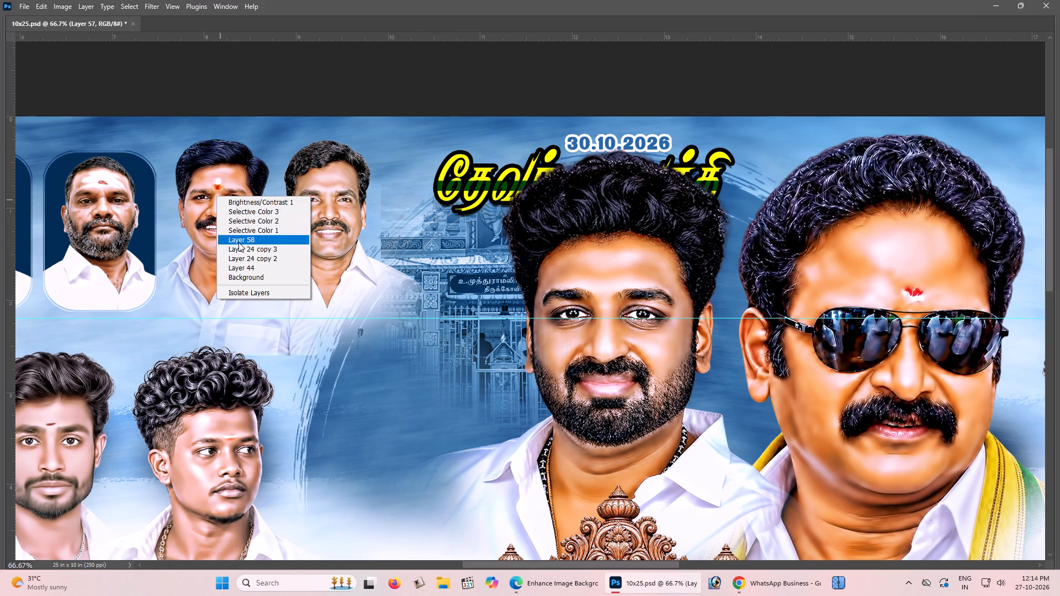
left_click(239, 242, "shift")
left_click_drag(241, 237, 249, 259)
key("ctrl+t")
left_click_drag(437, 158, 454, 151, "alt")
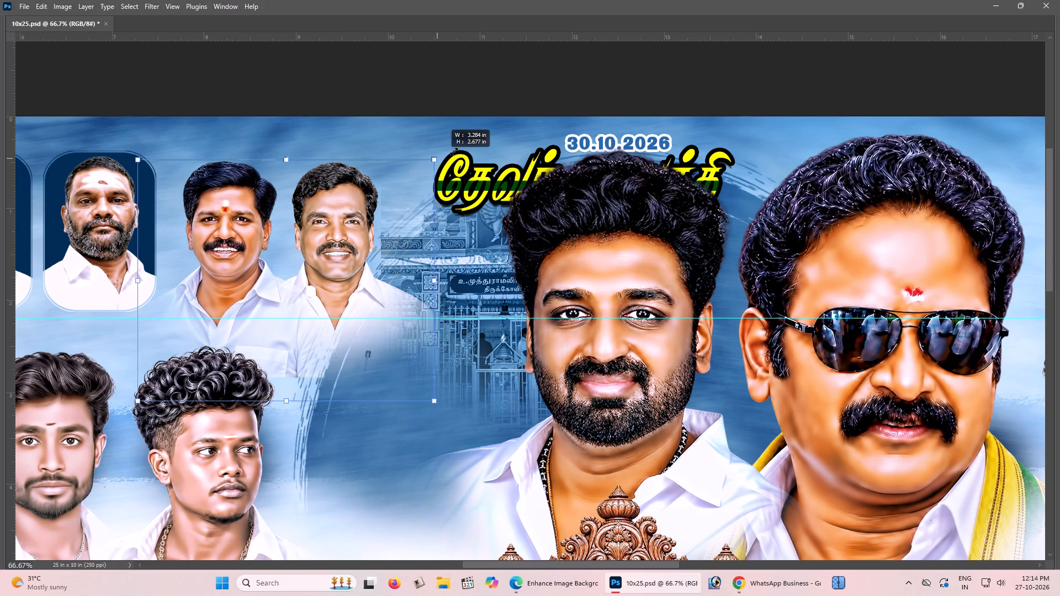
left_click_drag(454, 151, 471, 143, "alt")
key("Return")
left_click_drag(314, 242, 317, 233)
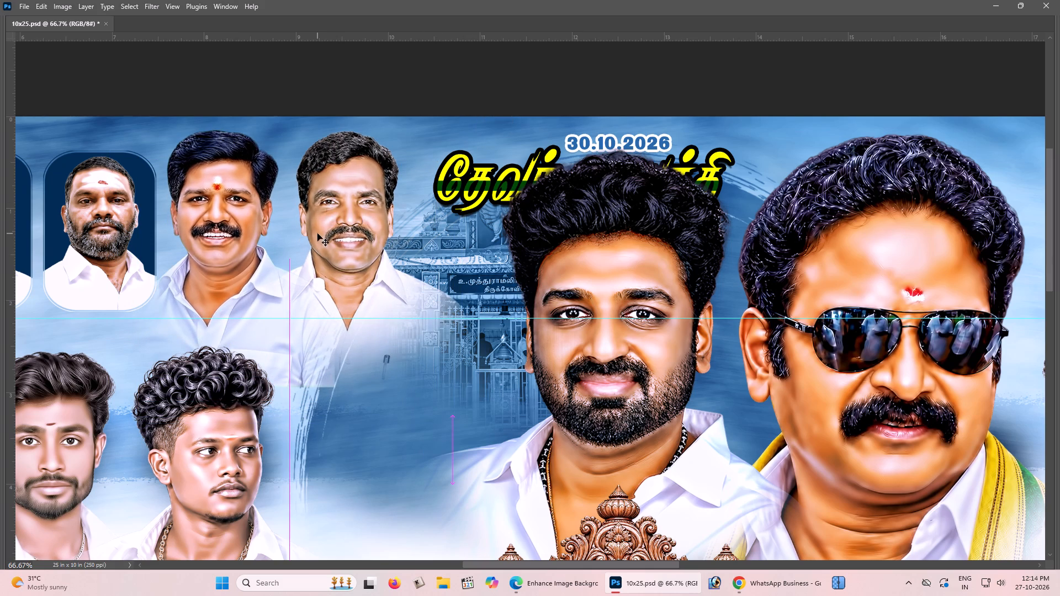
Paint black on Layer 58's mask with a soft brush to fade the hard lower edge of his shirt into the background.
key("Tab")
left_click(222, 242)
right_click(226, 236)
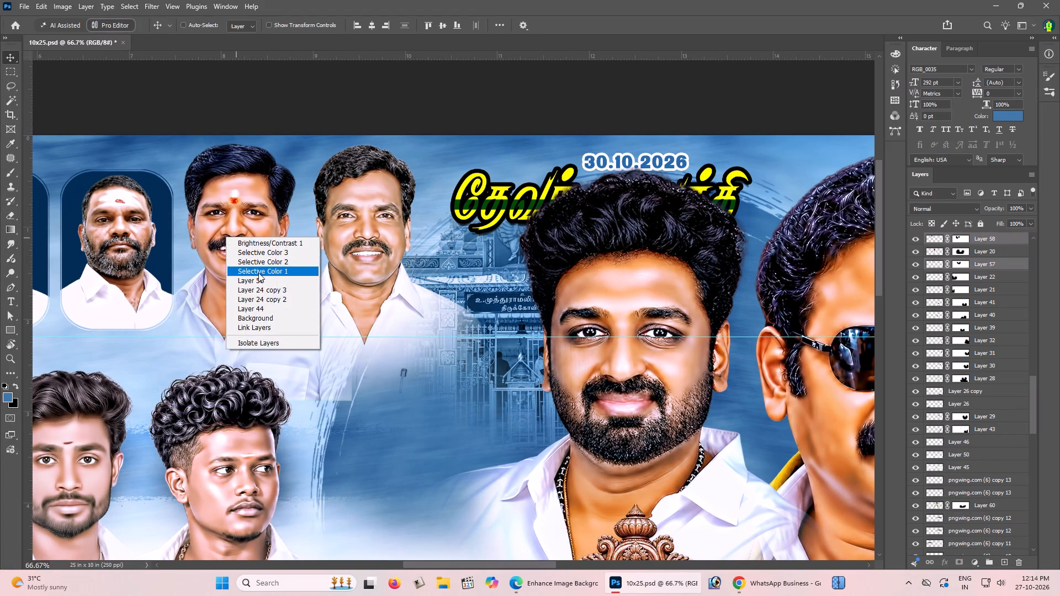
left_click(262, 280)
left_click(960, 241)
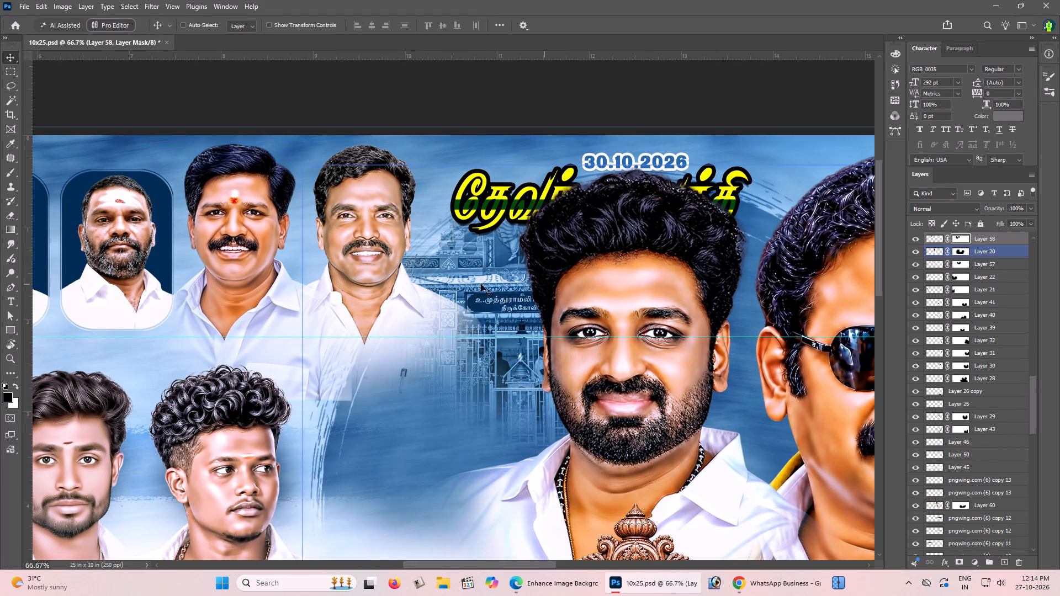
key("b")
left_click_drag(379, 368, 357, 412)
left_click_drag(383, 406, 370, 413)
left_click_drag(372, 411, 343, 416)
left_click_drag(331, 416, 330, 416)
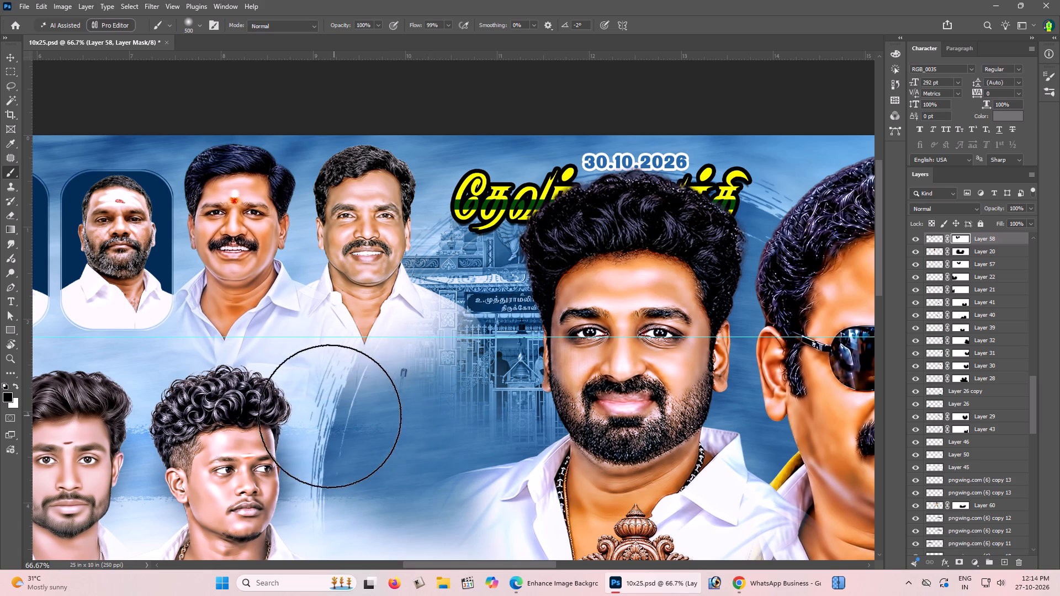
left_click_drag(330, 416, 324, 420)
left_click_drag(333, 418, 342, 414)
left_click_drag(367, 400, 377, 384)
left_click_drag(380, 372, 384, 357)
left_click_drag(384, 353, 384, 344)
double_click(384, 344)
key("v")
key("Tab")
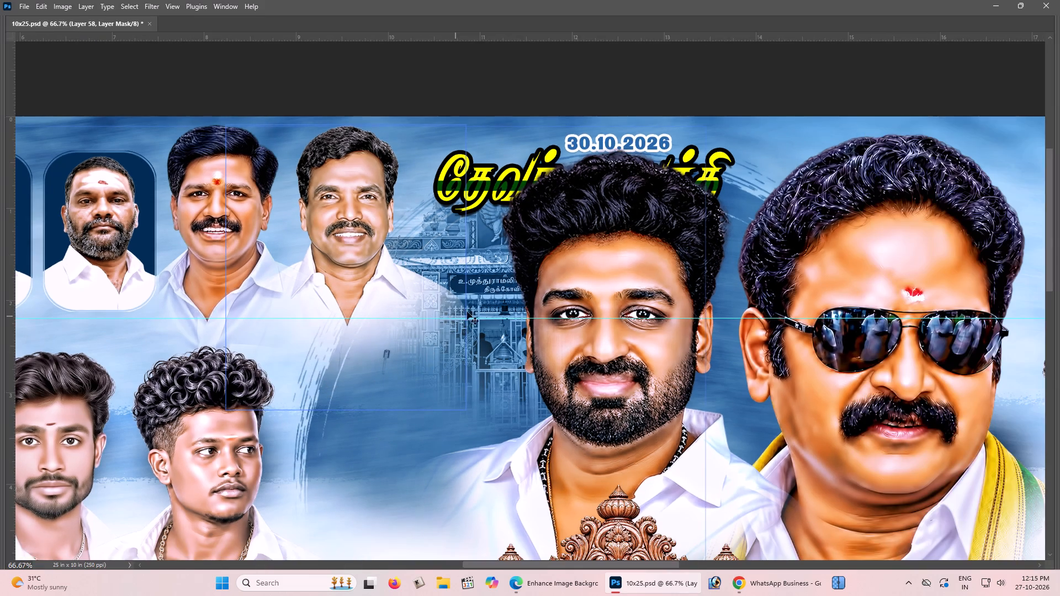
Move the large bearded man (Layer 20) away from the sunglasses portrait, opening a gap that uncovers the temple behind the throne.
key("space")
key("space")
key("space")
key("space")
key("space")
key("space")
key("space")
left_click_drag(507, 297, 418, 247)
left_click(397, 226)
key("ctrl+minus")
right_click(446, 200)
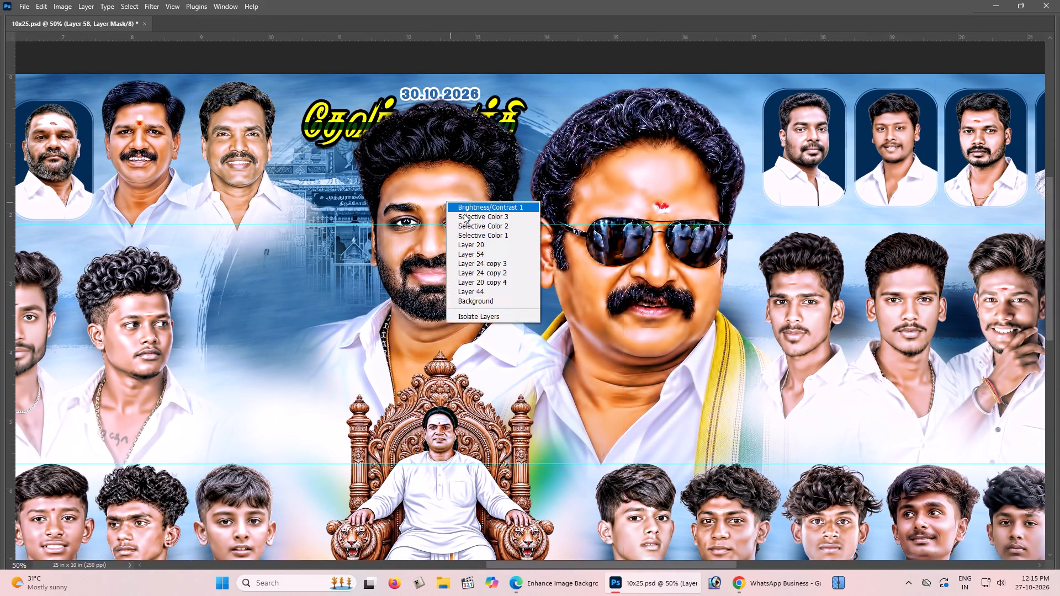
left_click(473, 246)
left_click_drag(466, 230, 328, 249)
key("space")
left_click_drag(328, 247, 327, 256)
left_click(327, 256)
left_click(326, 290)
Move the temple image (Layer 54) between the bearded man and the sunglasses portrait and enlarge it above the throne.
right_click(398, 212)
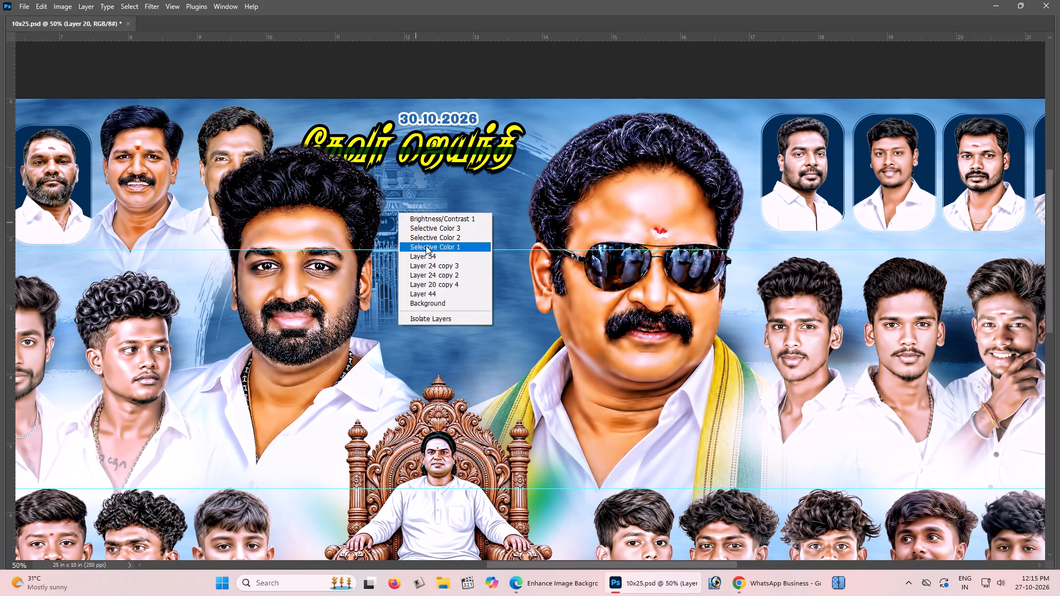
left_click(427, 252)
left_click_drag(423, 236, 517, 307)
key("ctrl+t")
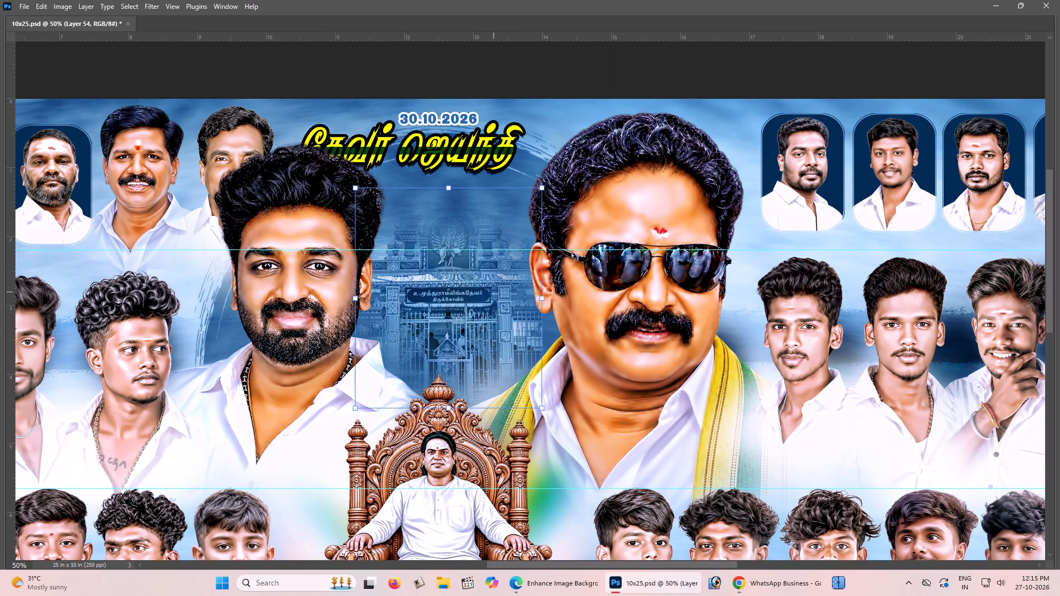
left_click_drag(547, 187, 599, 156, "alt")
left_click_drag(534, 210, 542, 203)
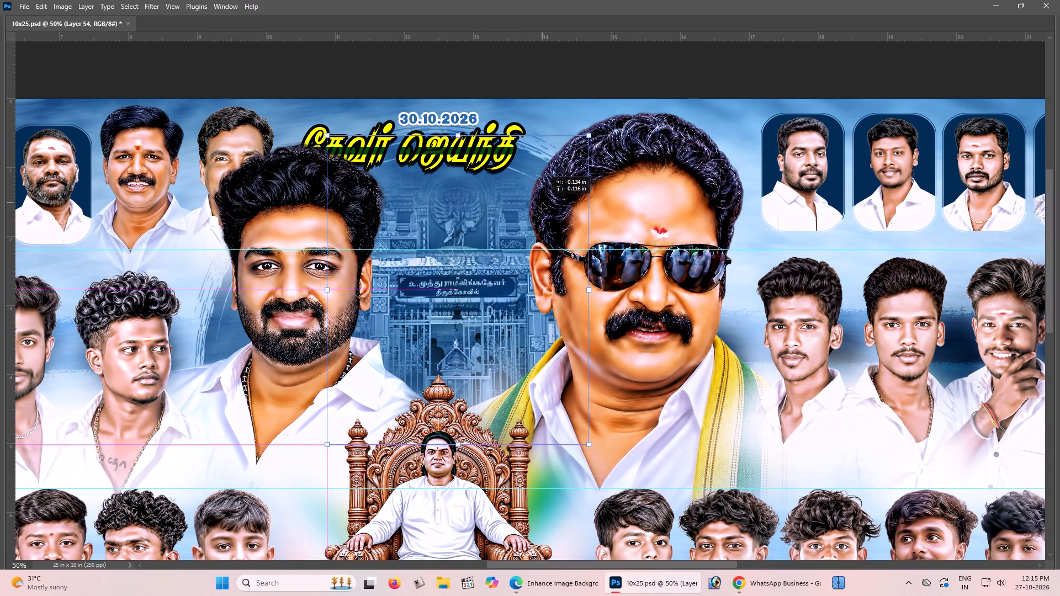
left_click_drag(542, 203, 541, 203)
key("Return")
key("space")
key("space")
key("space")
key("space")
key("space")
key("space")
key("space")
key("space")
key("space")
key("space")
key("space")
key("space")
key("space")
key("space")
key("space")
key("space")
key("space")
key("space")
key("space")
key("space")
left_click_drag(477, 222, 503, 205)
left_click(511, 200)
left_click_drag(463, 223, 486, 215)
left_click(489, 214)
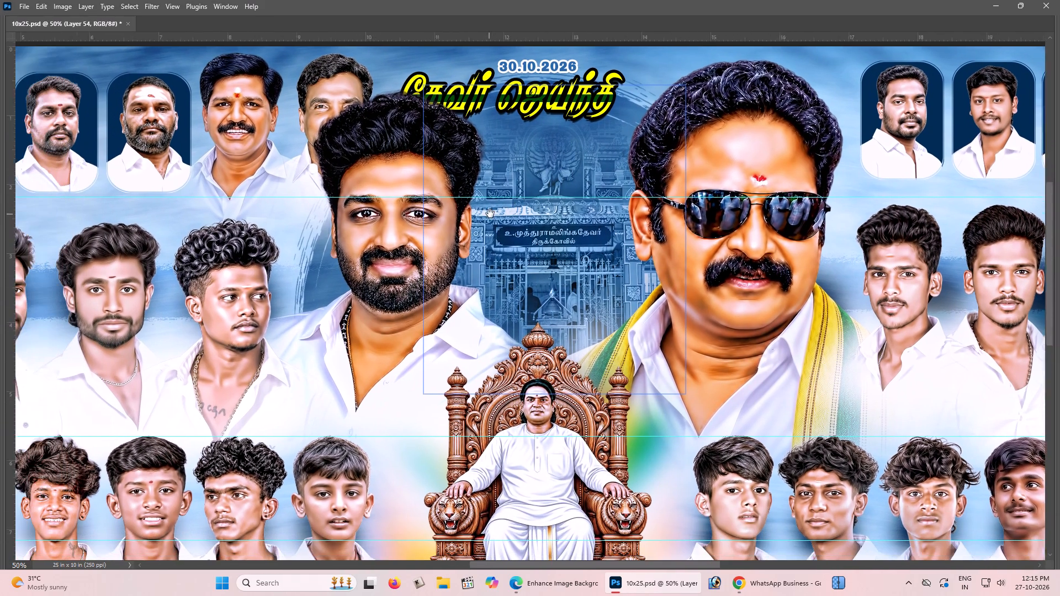
Move the large bearded man (Layer 20) slightly down and a little farther from the sunglasses portrait.
right_click(428, 256)
left_click(449, 299)
left_click_drag(447, 289, 448, 299)
key("space")
key("space")
key("space")
key("space")
key("space")
key("space")
key("space")
key("space")
key("space")
key("space")
key("space")
key("space")
key("space")
key("space")
key("space")
key("space")
key("space")
key("space")
key("space")
key("space")
left_click_drag(448, 286, 448, 292)
left_click(448, 292)
left_click_drag(443, 292, 432, 289)
left_click(432, 289)
key("space")
left_click_drag(431, 288, 429, 288, "shift")
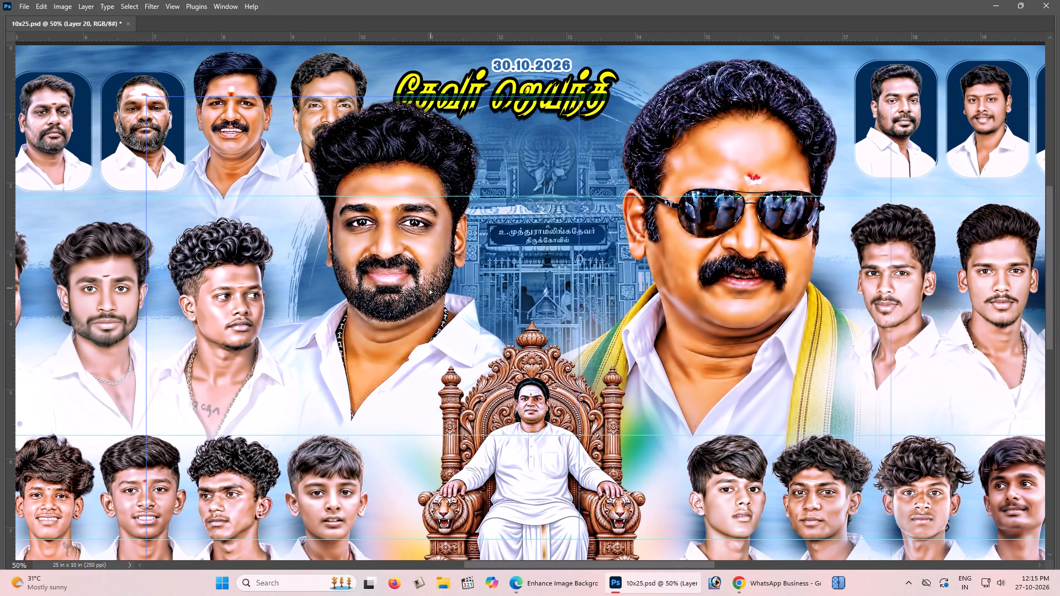
left_click_drag(429, 288, 425, 288, "shift")
Shift the five framed portraits on the bearded man's side toward the banner's outer edge, opening a gap beside the moustached men.
key("space")
key("space")
key("space")
key("space")
key("space")
key("space")
key("space")
key("space")
key("space")
key("space")
key("space")
key("space")
key("space")
key("space")
key("space")
key("space")
key("space")
key("space")
key("space")
key("space")
left_click_drag(430, 287, 490, 305)
left_click(536, 307)
left_click_drag(536, 307, 558, 295)
left_click_drag(564, 292, 621, 300)
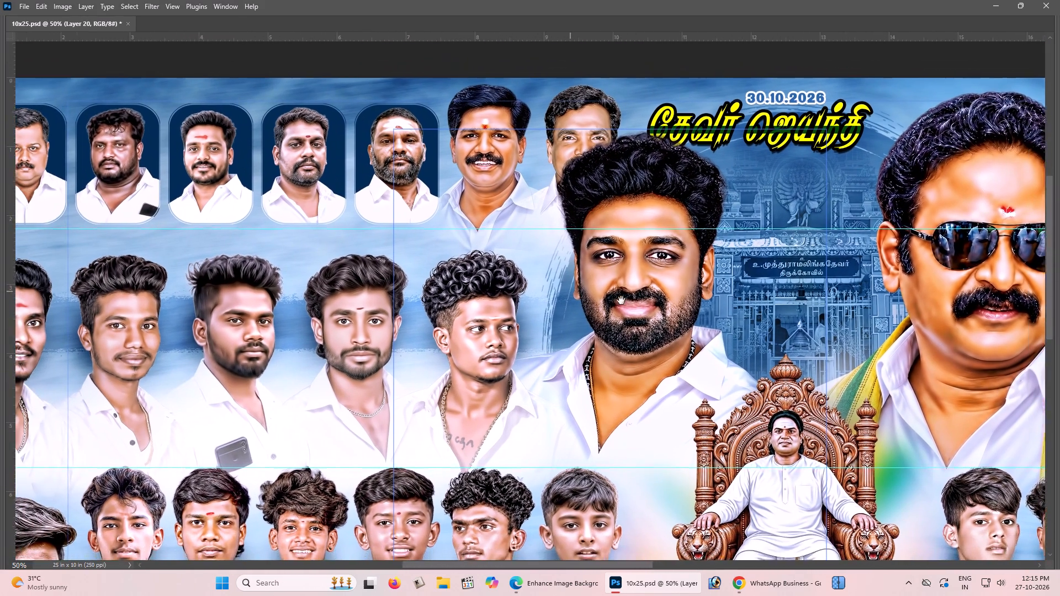
left_click_drag(621, 300, 640, 304)
left_click(693, 304)
right_click(359, 169)
left_click(385, 217)
left_click_drag(385, 212, 388, 225)
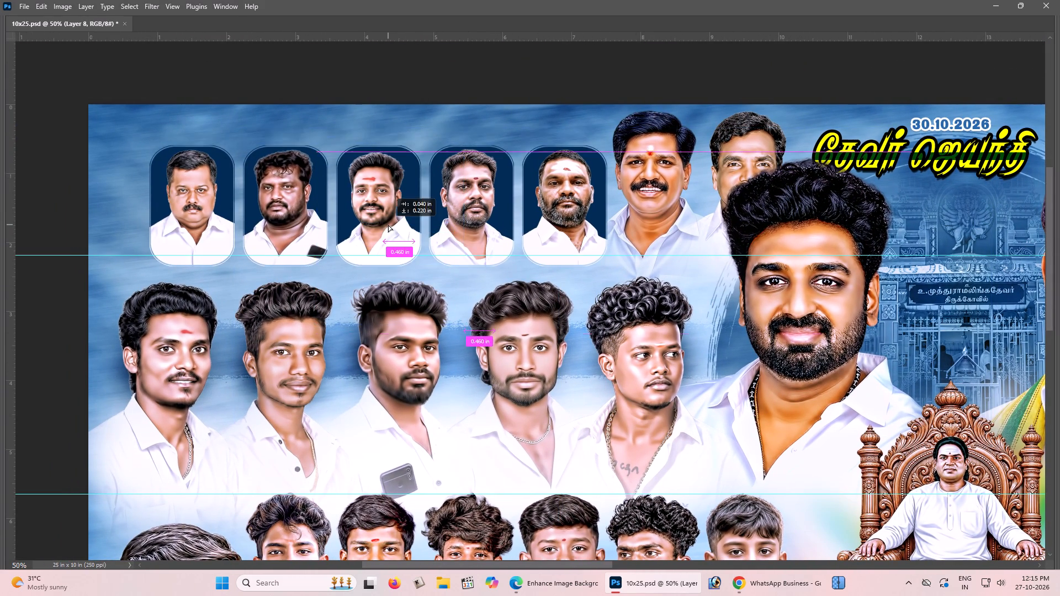
left_click_drag(388, 225, 388, 225)
key("ctrl+z")
left_click_drag(410, 215, 363, 215, "shift")
Move the two moustached men together away from the large bearded man, up beside the framed portraits, and scale them down slightly.
key("space")
key("space")
key("space")
key("space")
key("space")
left_click_drag(457, 214, 386, 216)
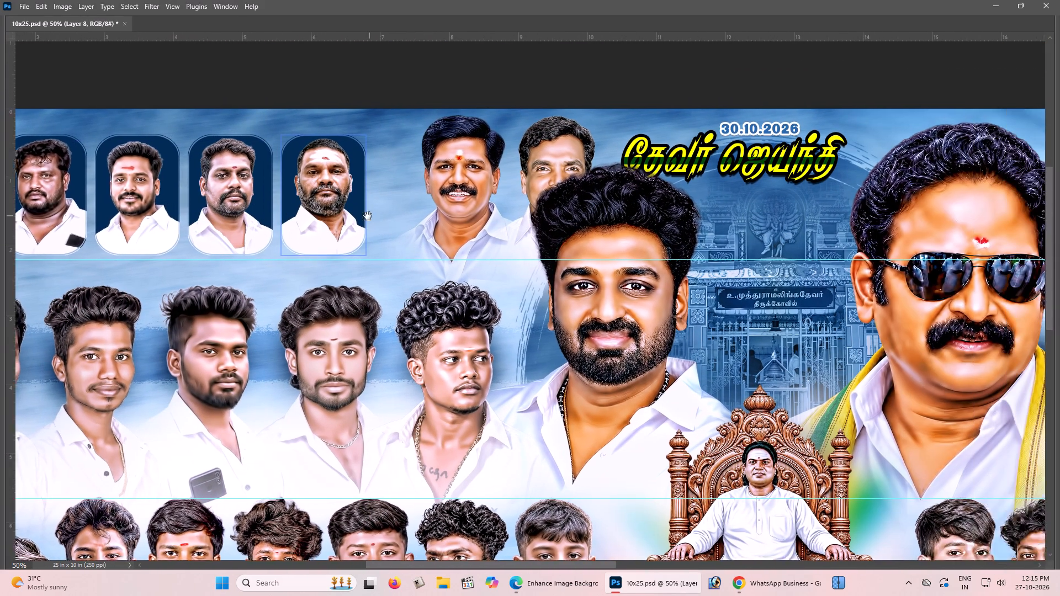
left_click(368, 216)
right_click(340, 186)
left_click(365, 232)
left_click_drag(363, 221, 366, 231)
key("ctrl+z")
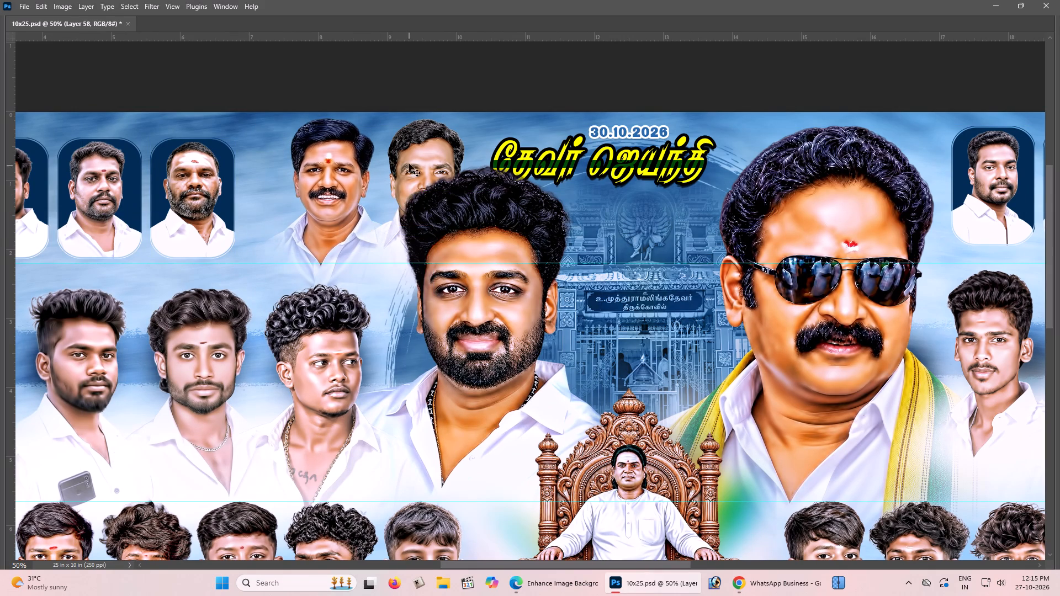
right_click(409, 164, "shift")
left_click(427, 210, "shift")
left_click_drag(425, 204, 370, 210, "shift")
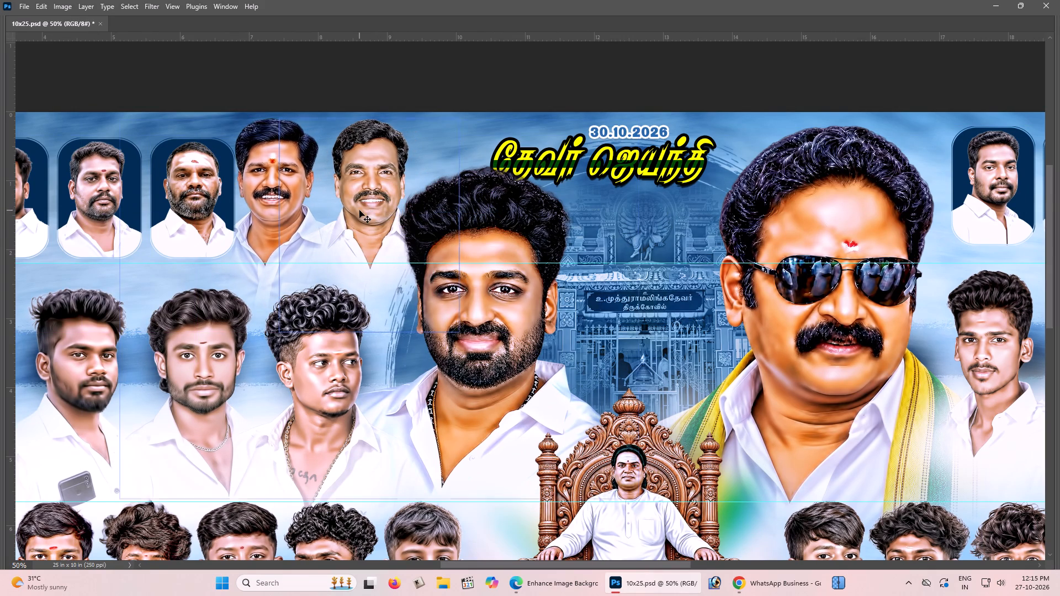
key("ctrl+t")
left_click_drag(457, 116, 447, 127, "alt")
key("Return")
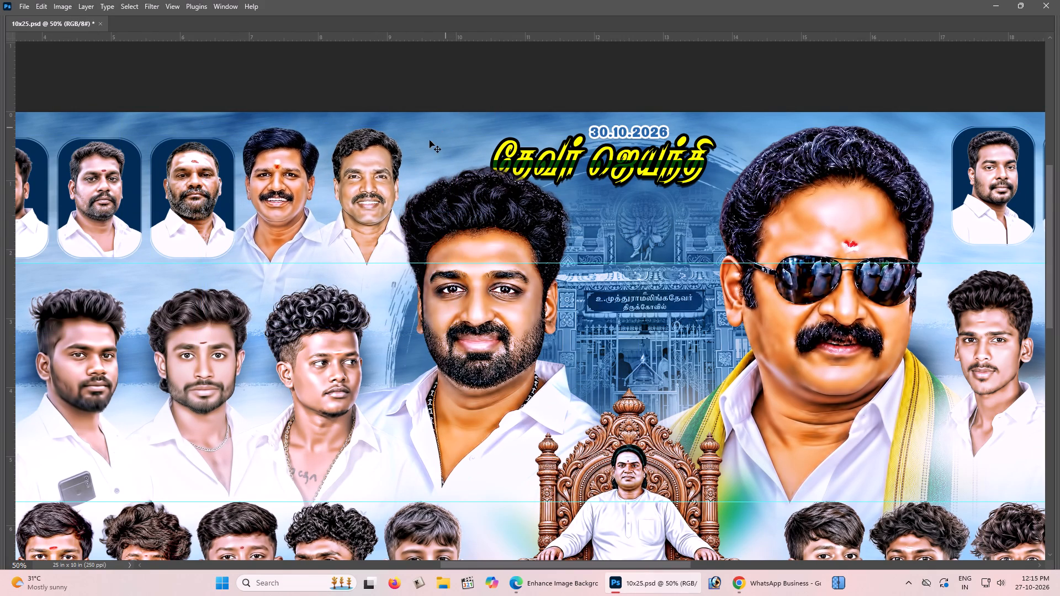
Enlarge the large bearded man (Layer 20) and shift him slightly toward the temple.
left_click(374, 168)
key("space")
left_click_drag(438, 171, 375, 162)
left_click(363, 160)
right_click(300, 205)
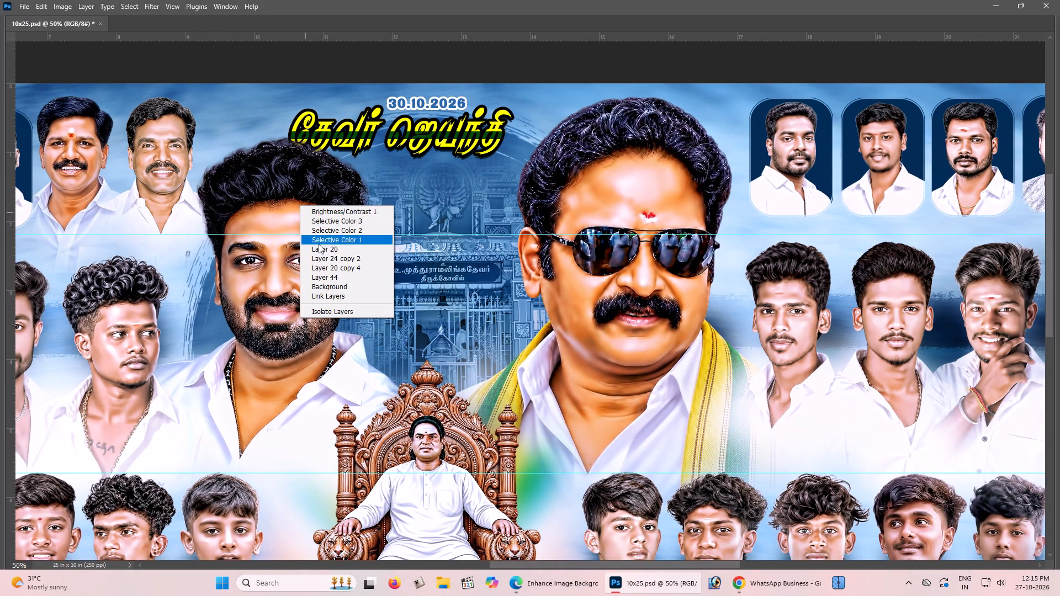
left_click(320, 248)
key("space")
left_click_drag(321, 248, 340, 248)
left_click(341, 248)
key("ctrl+t")
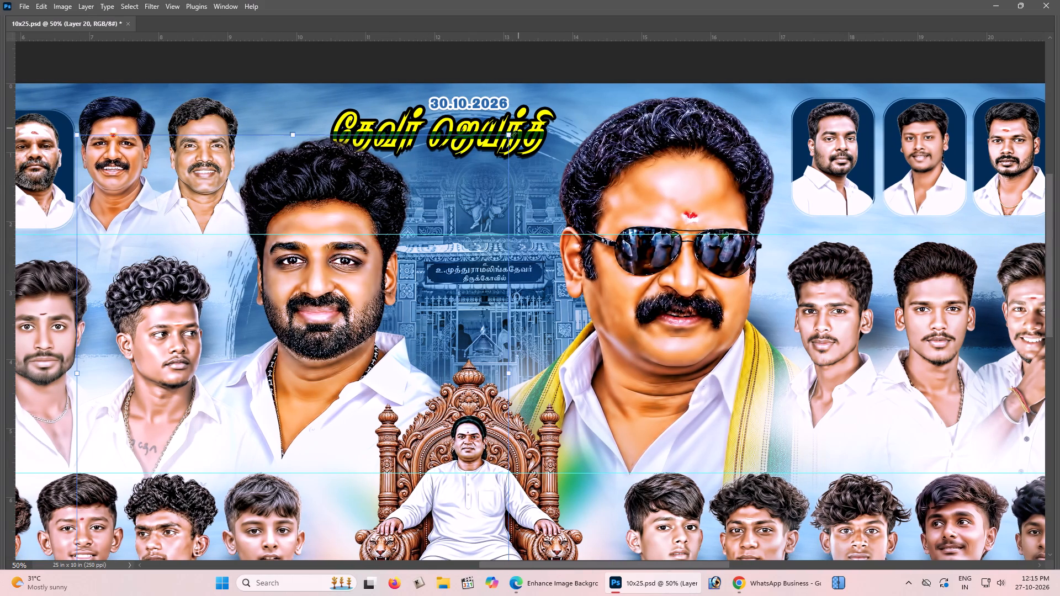
left_click_drag(510, 136, 540, 115, "alt")
key("Return")
left_click_drag(336, 169, 349, 168, "shift")
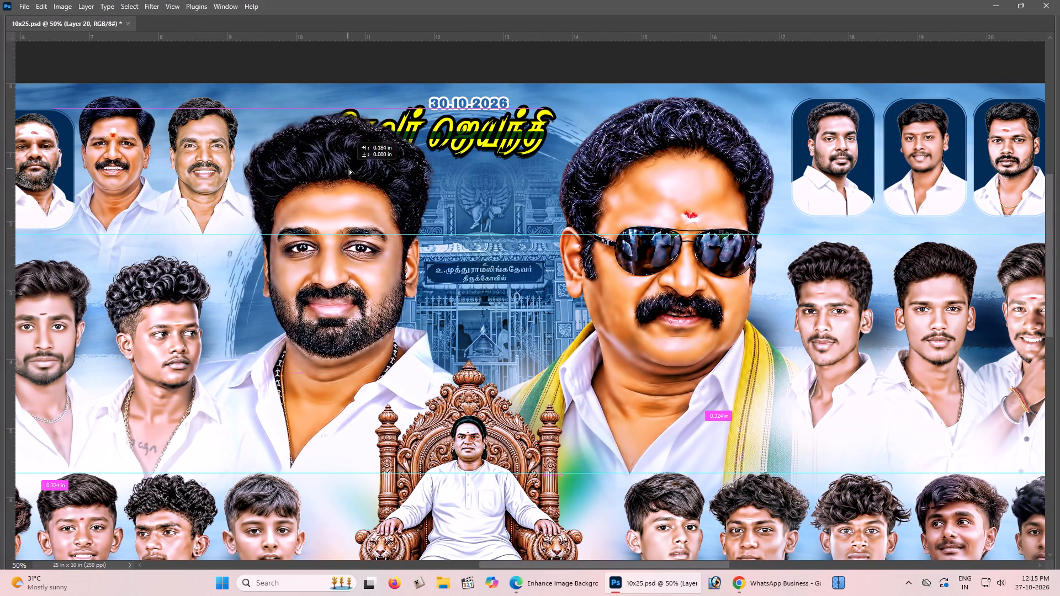
left_click_drag(349, 168, 347, 164, "shift")
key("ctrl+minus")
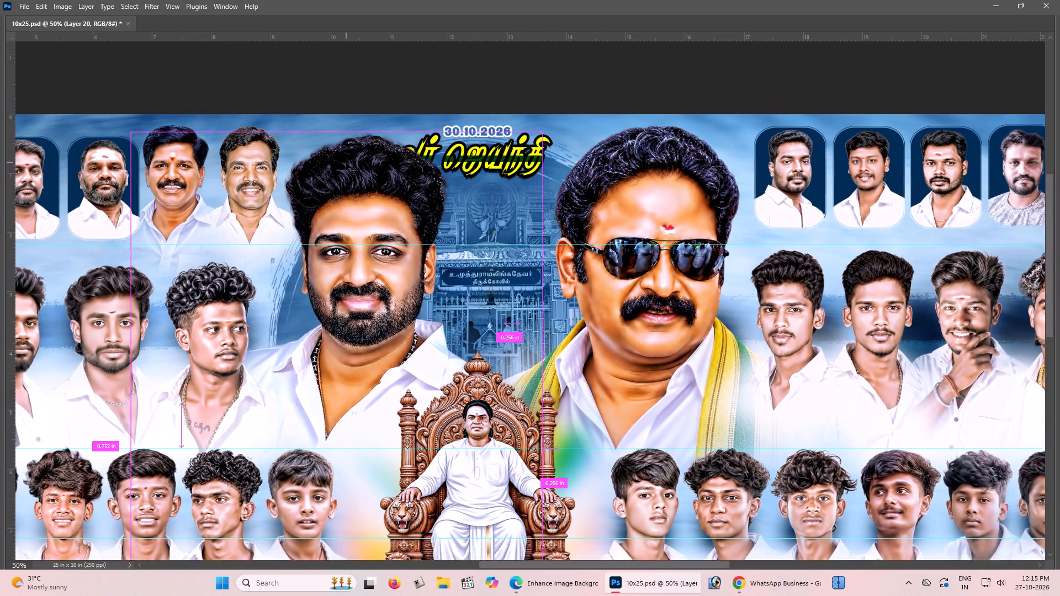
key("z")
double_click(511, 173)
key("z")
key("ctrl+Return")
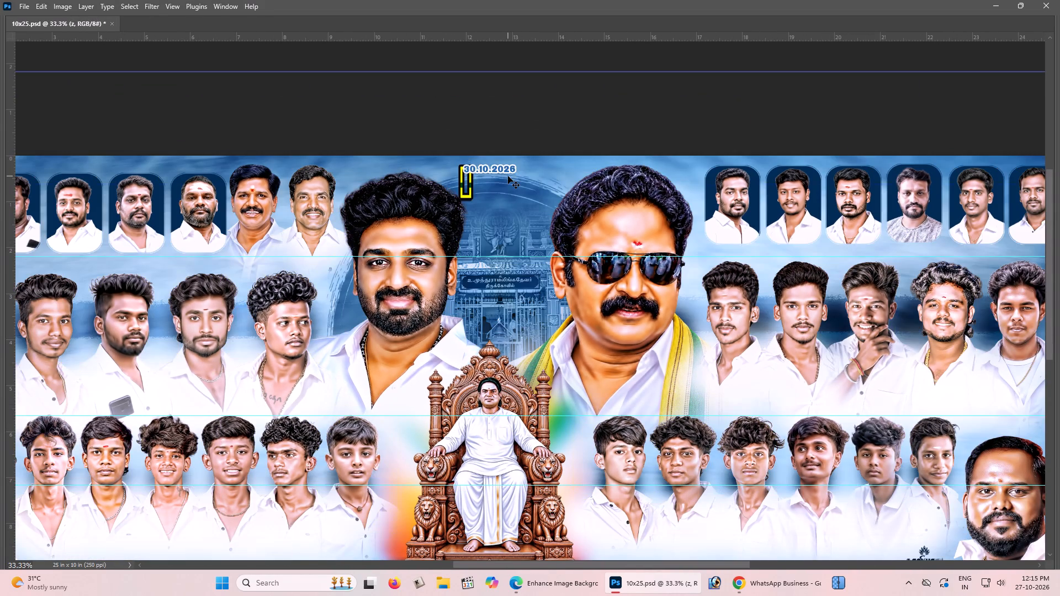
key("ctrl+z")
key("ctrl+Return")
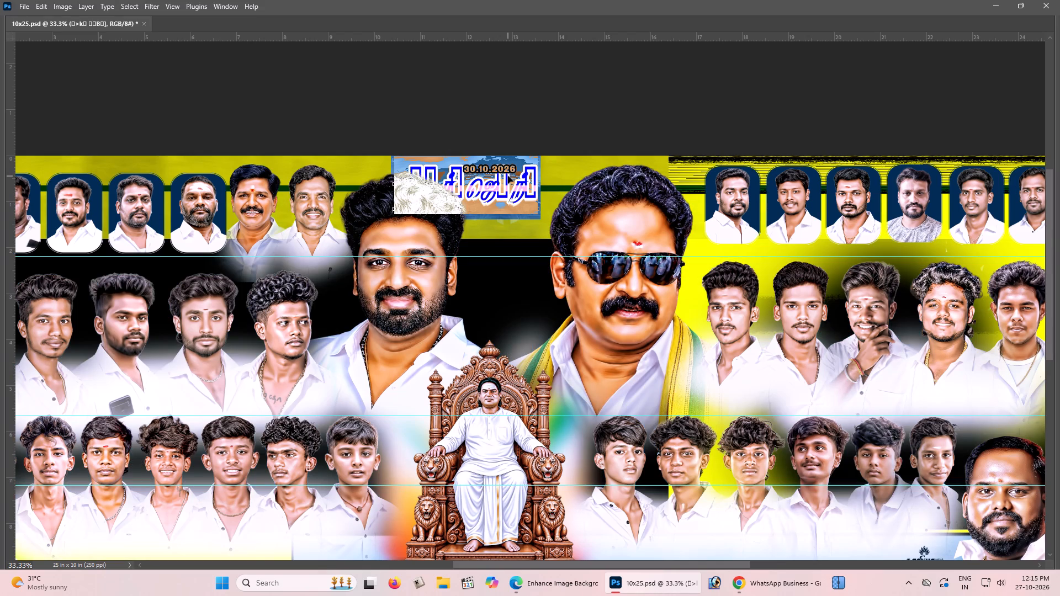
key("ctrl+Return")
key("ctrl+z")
Move the yellow தேவர் ஜெயந்தி title out from behind the bearded man's hair, toward the sunglasses portrait.
key("v")
key("ctrl+plus")
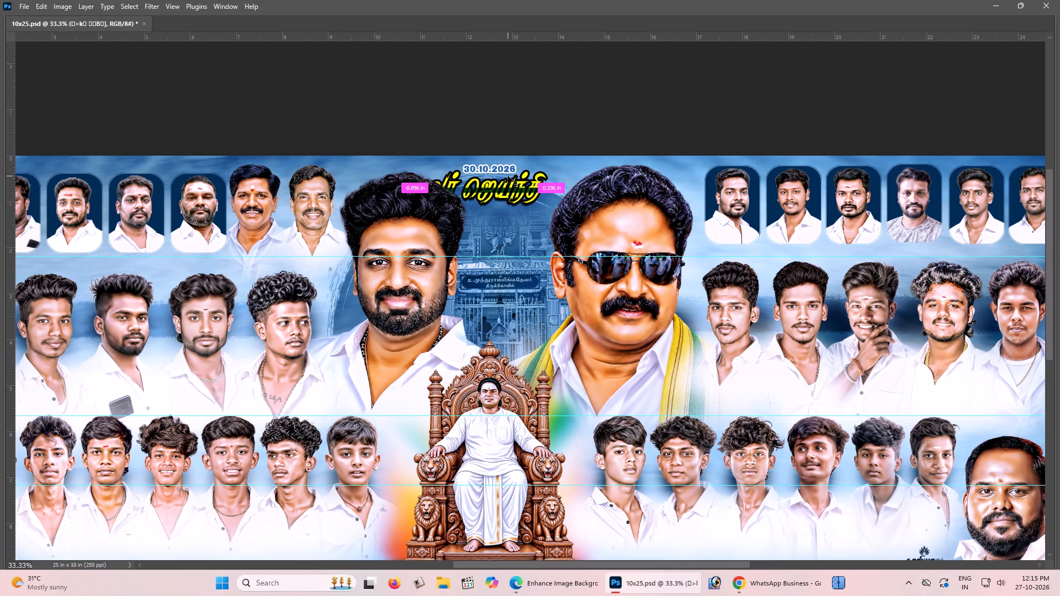
key("ctrl+plus")
key("space")
key("space")
key("space")
key("space")
key("space")
key("space")
key("space")
key("space")
key("space")
key("space")
key("space")
key("space")
scroll(508, 176, "up", 1)
left_click_drag(508, 176, 504, 210)
left_click(504, 210)
right_click(490, 163)
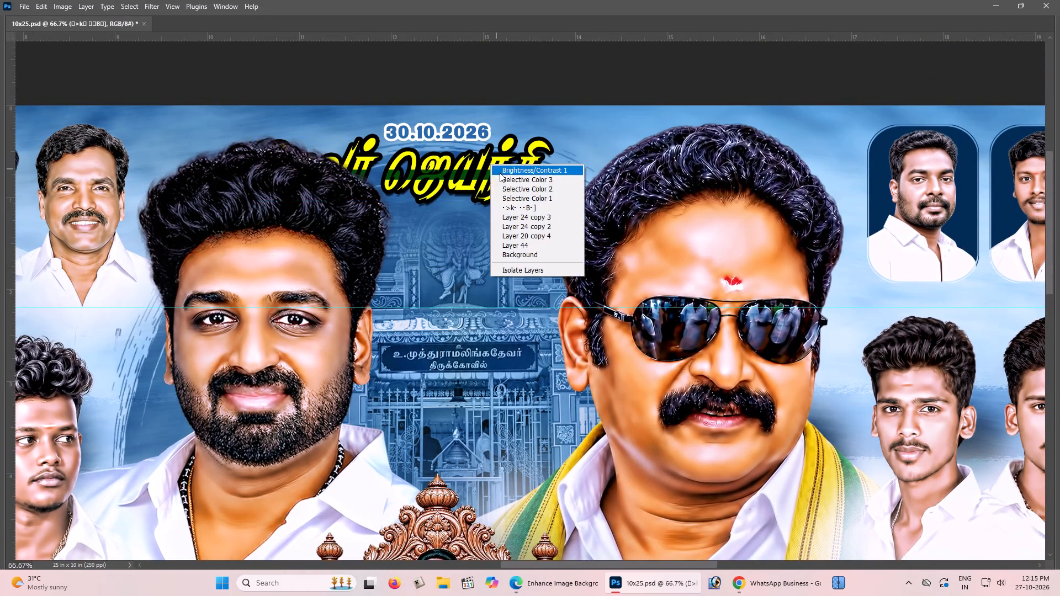
left_click(505, 211)
left_click_drag(458, 201, 499, 206, "shift")
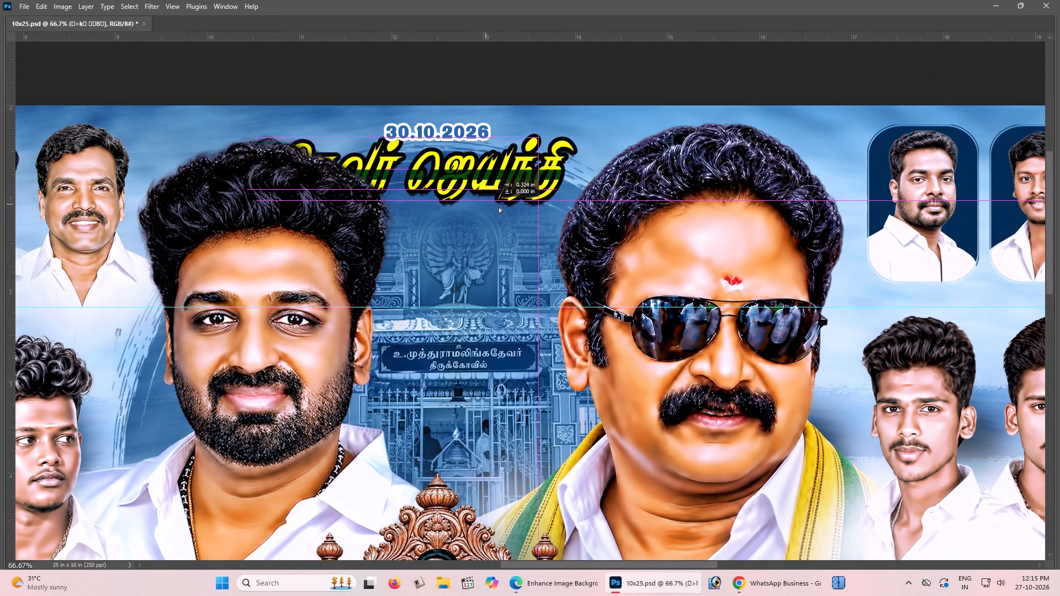
left_click_drag(499, 206, 540, 206, "shift")
Move the 30.10.2026 date toward the sunglasses portrait so it sits above the repositioned title.
right_click(452, 126)
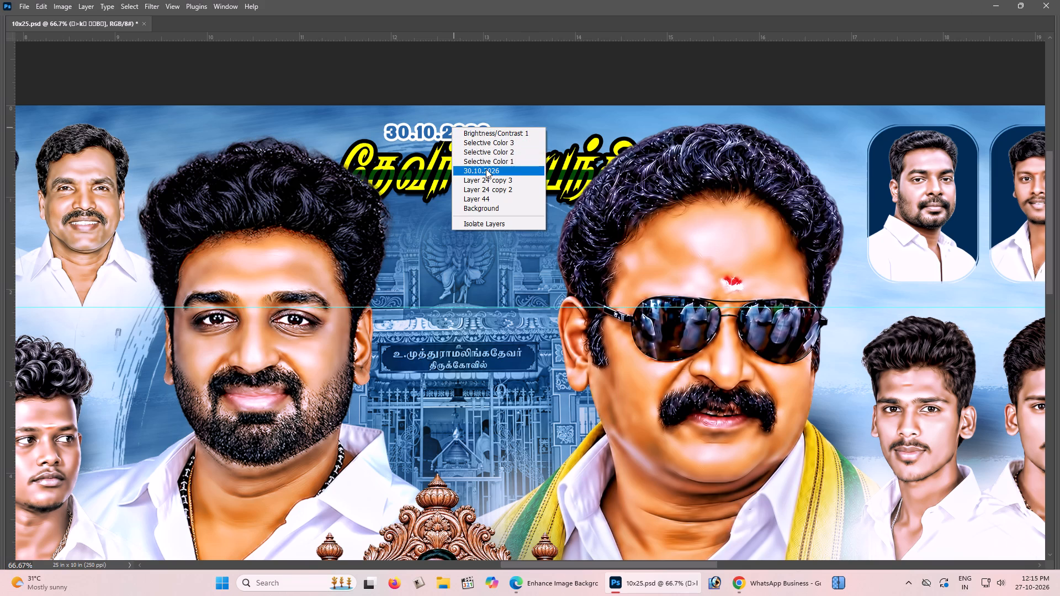
left_click(486, 169)
left_click_drag(473, 157, 556, 169, "shift")
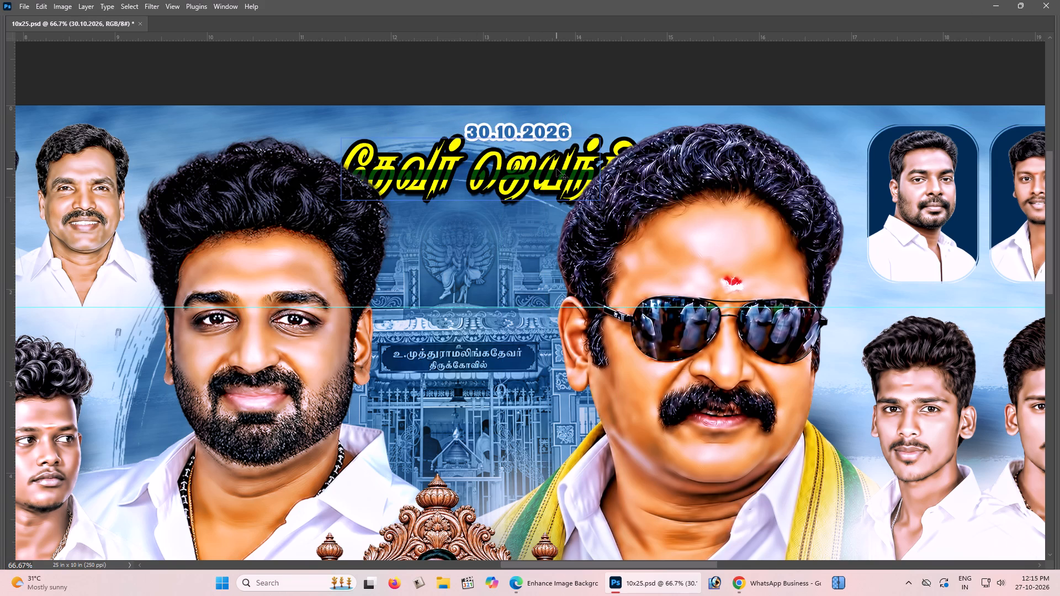
Nudge the yellow தேவர் ஜெயந்தி title slightly left and up.
key("ctrl+minus")
key("ctrl+minus")
scroll(556, 169, "down", 6)
key("ctrl+0")
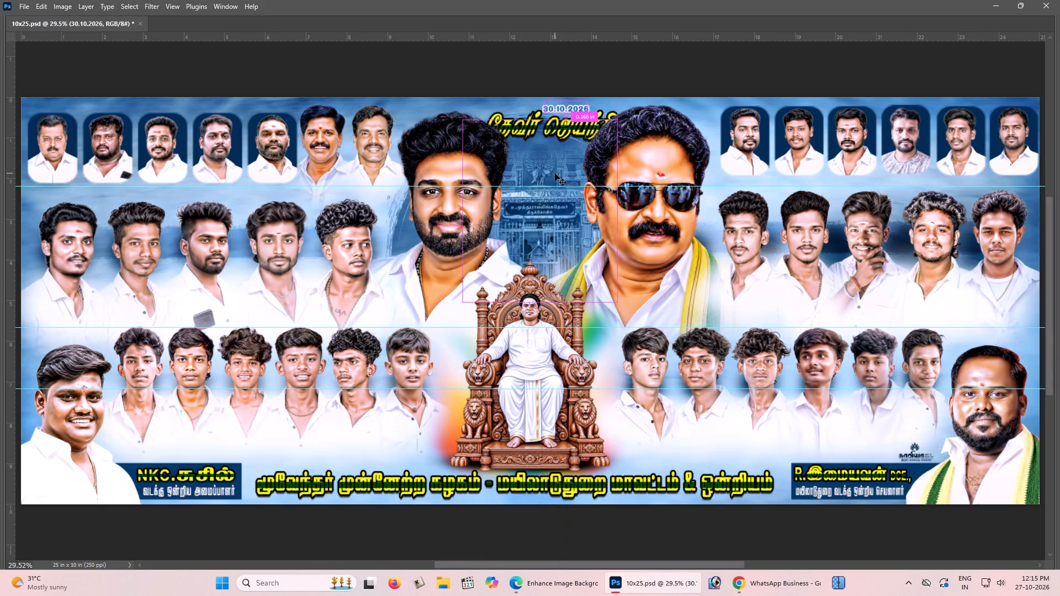
right_click(541, 132)
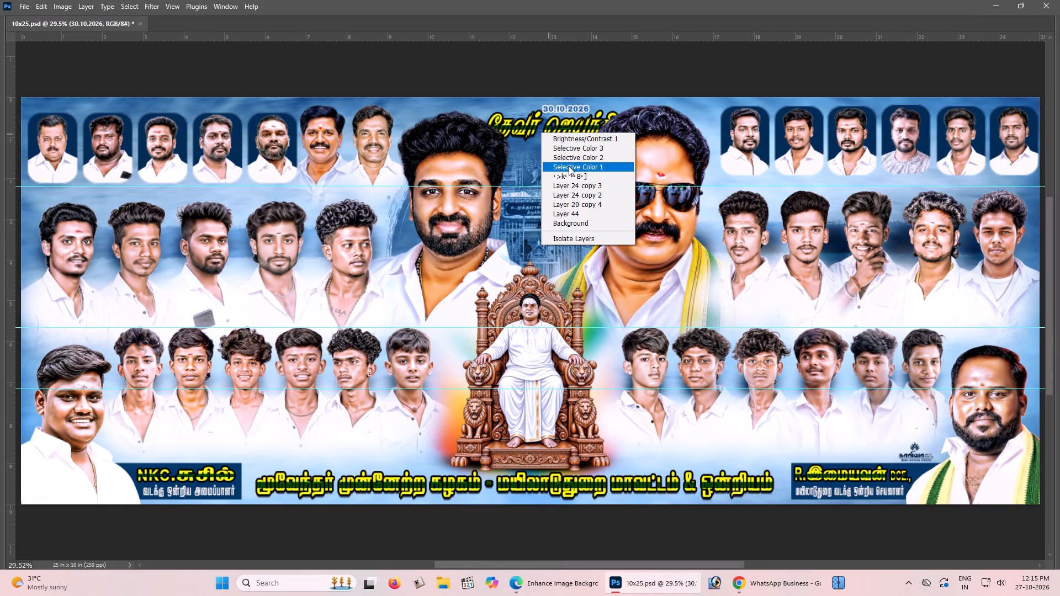
left_click(573, 179)
key("Left")
key("Left")
key("Left")
key("Up")
key("Up")
key("Up")
key("Left")
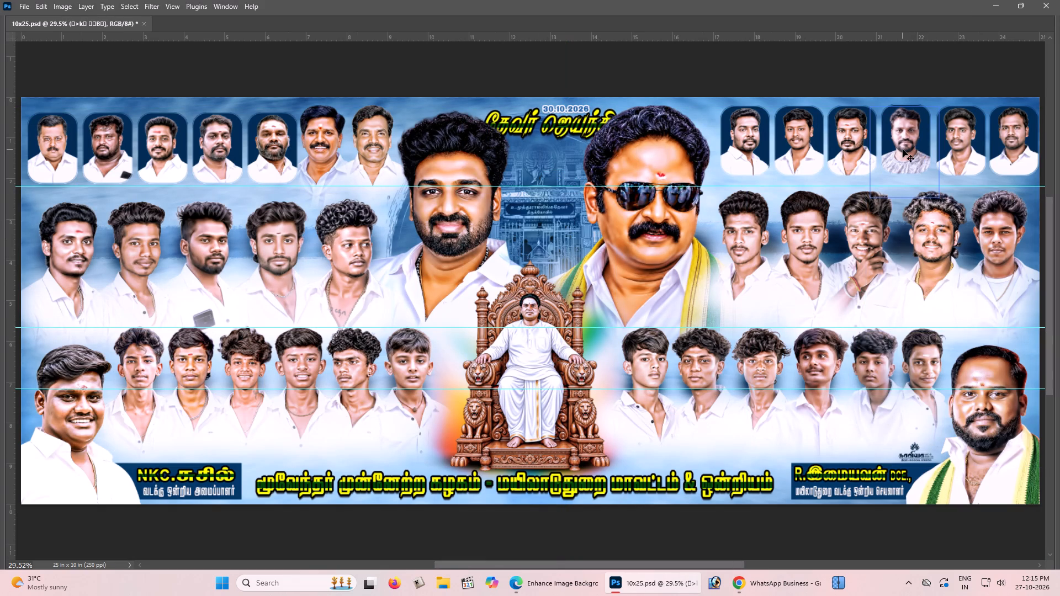
Scale down the yellow தேவர் ஜெயந்தி title and position it between the two large men's heads above the temple.
scroll(751, 154, "up", 1)
key("ctrl+minus")
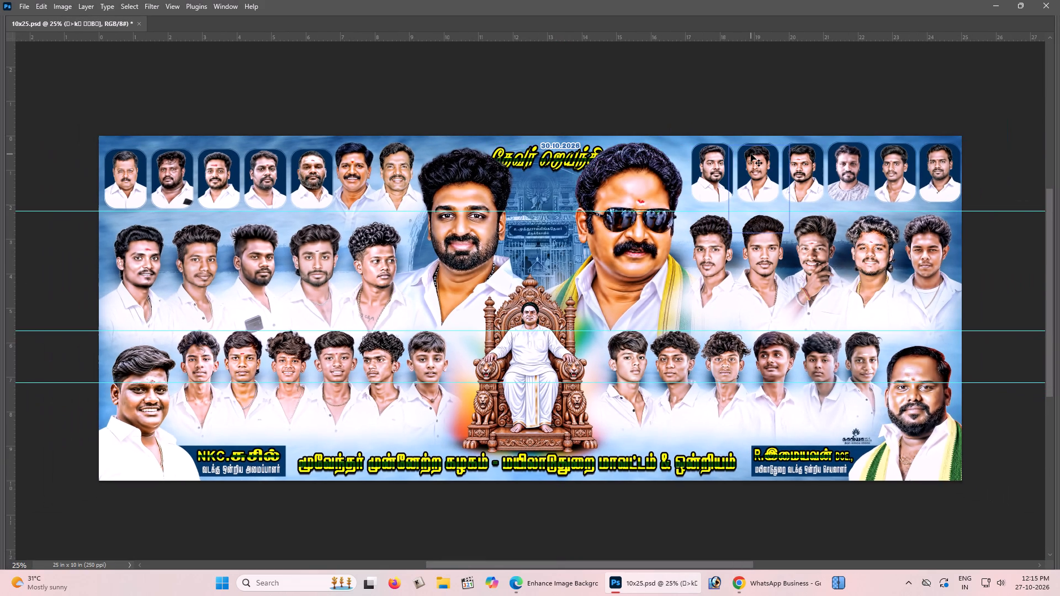
scroll(750, 155, "down", 2)
scroll(745, 161, "up", 2)
key("z")
key("z")
key("z")
left_click(538, 167)
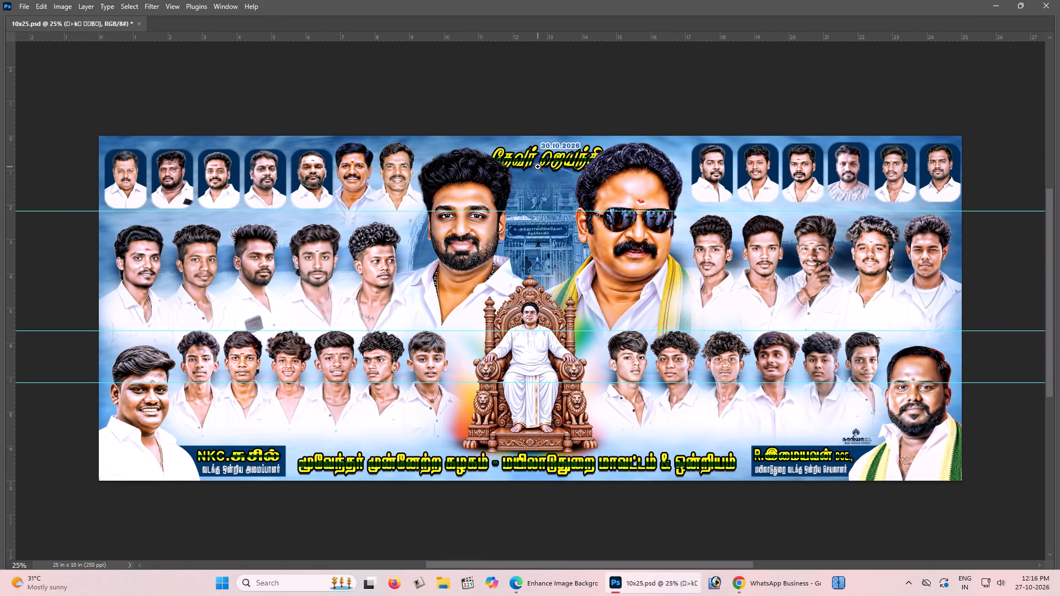
left_click(537, 163)
left_click(536, 159)
left_click(536, 159)
key("v")
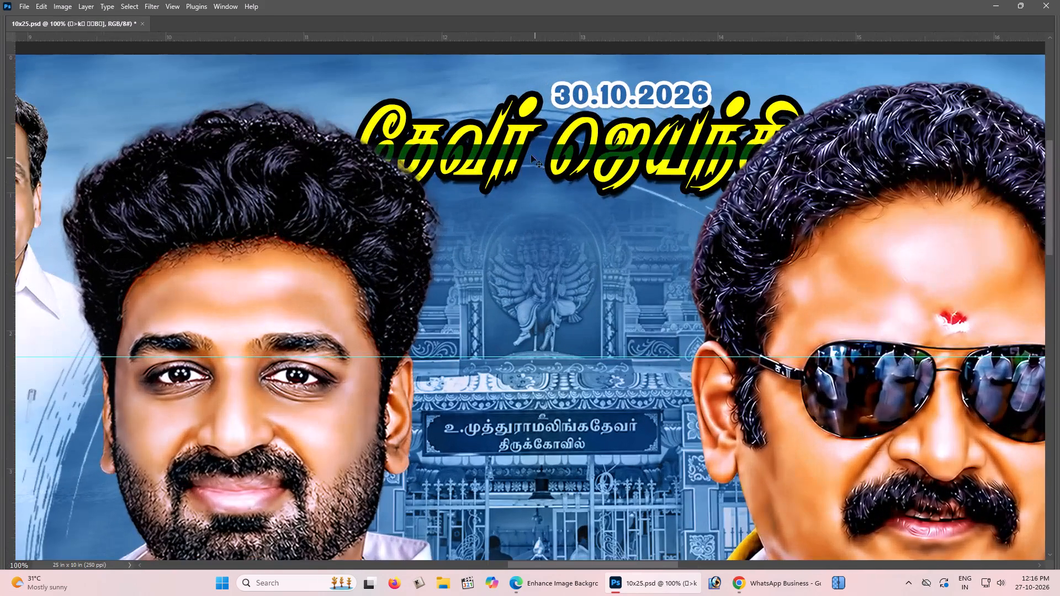
left_click_drag(507, 140, 515, 158)
key("ctrl+z")
key("ctrl+t")
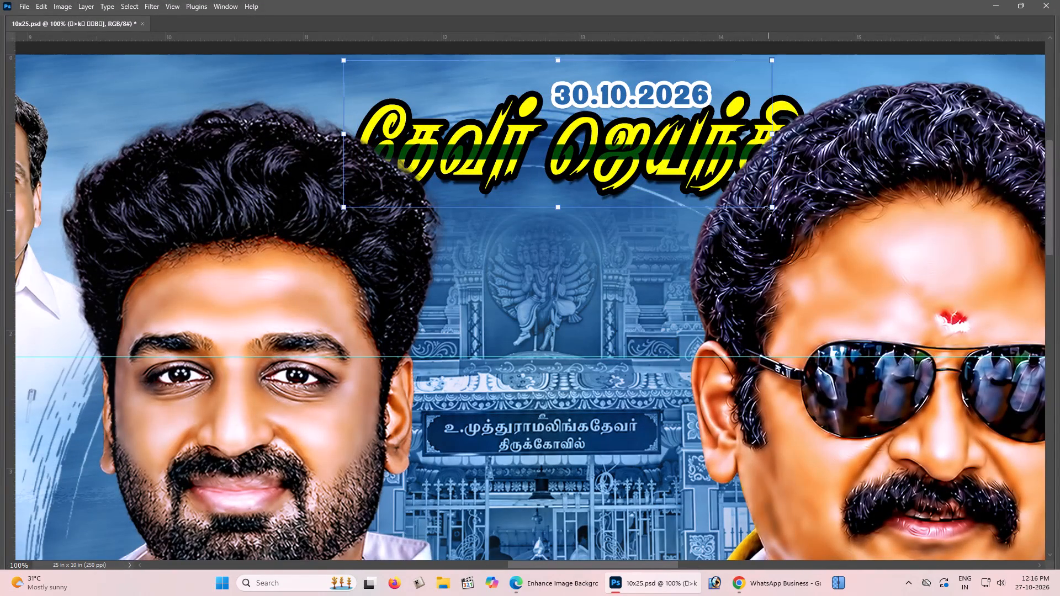
left_click_drag(768, 210, 715, 188, "alt")
key("Return")
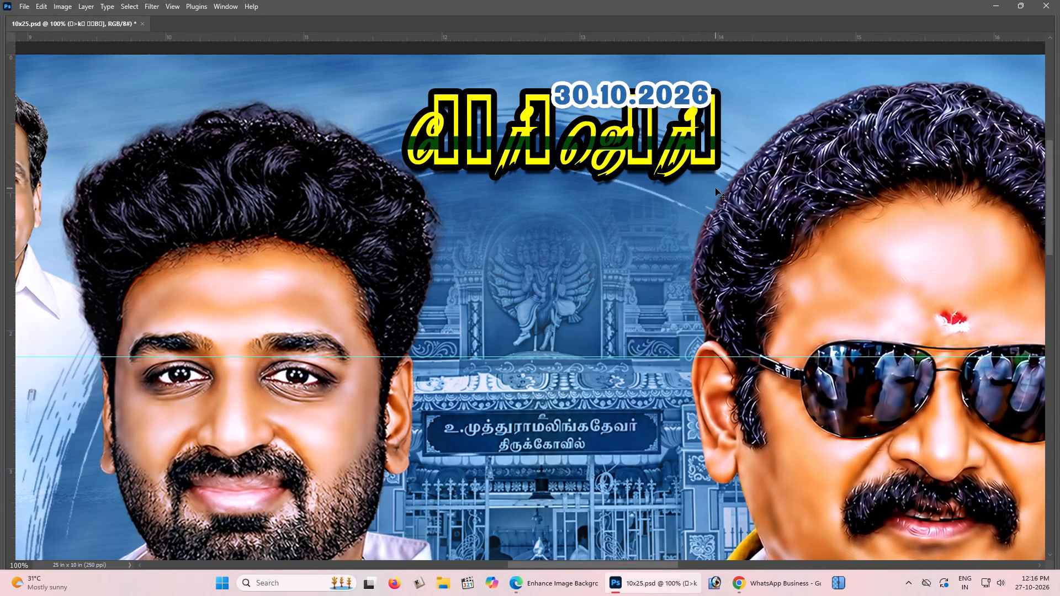
left_click_drag(658, 171, 663, 173)
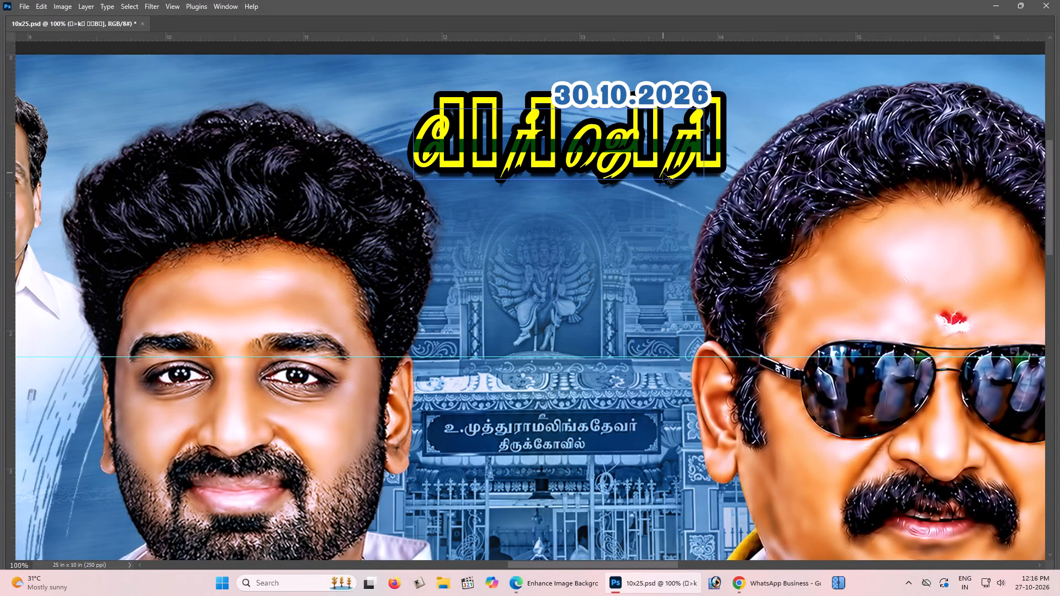
Browse the installed fonts for the yellow தேவர் ஜெயந்தி title, previewing other STMZH styles on it.
key("z")
key("Tab")
key("t")
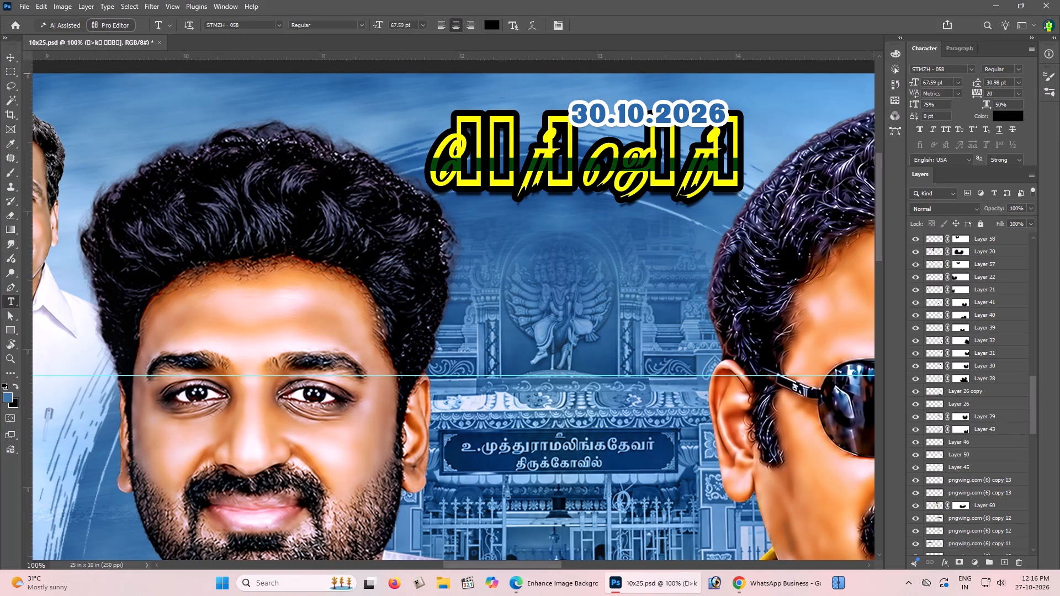
key("v")
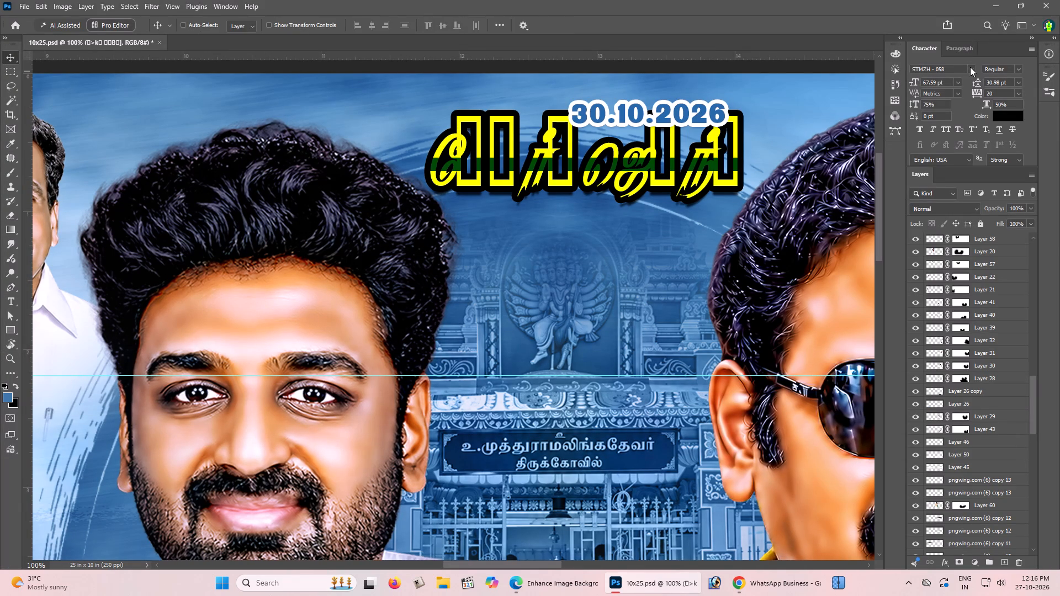
left_click(968, 68)
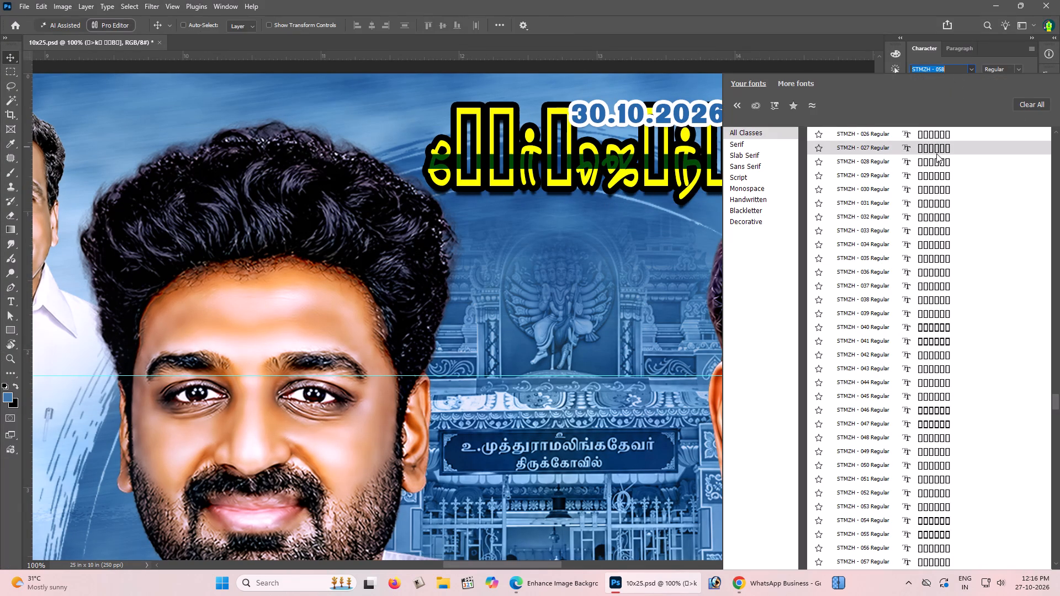
scroll(897, 242, "up", 14)
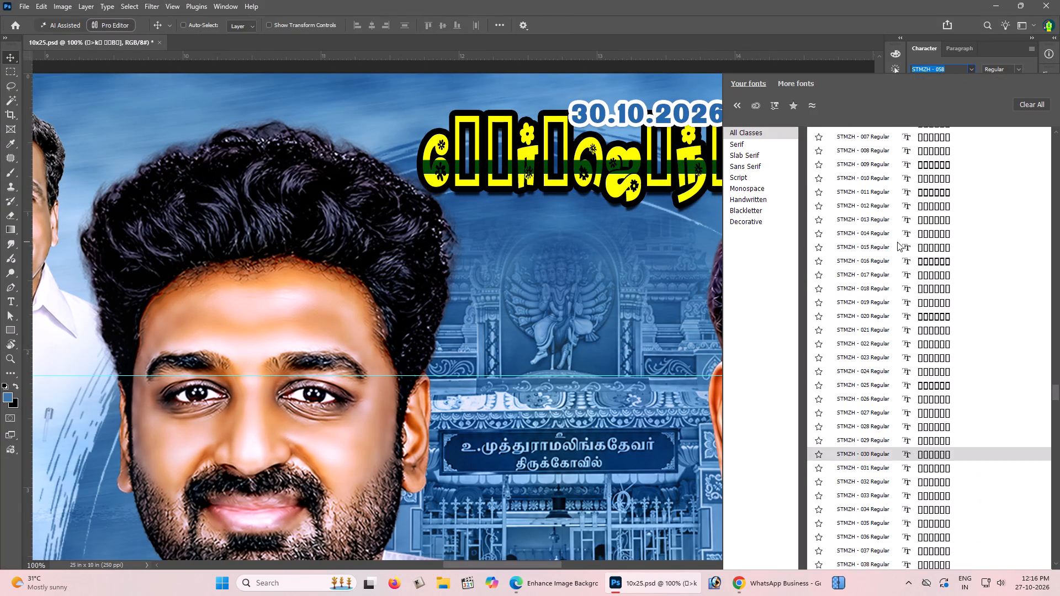
scroll(897, 242, "up", 20)
scroll(897, 242, "up", 13)
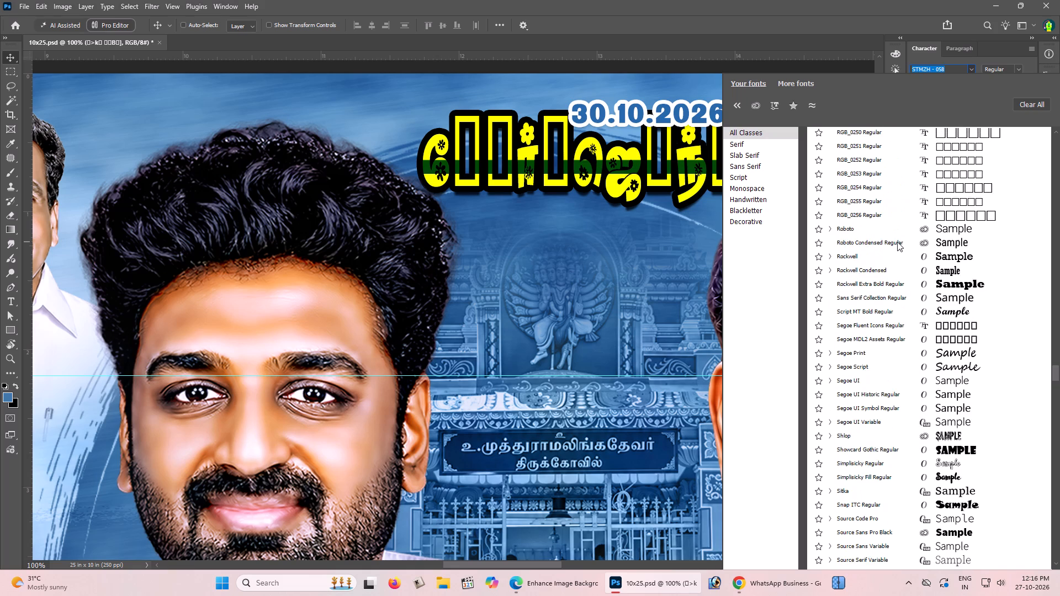
scroll(897, 242, "up", 4)
scroll(897, 242, "down", 1)
scroll(897, 242, "up", 5)
left_click(600, 188)
key("ctrl+Return")
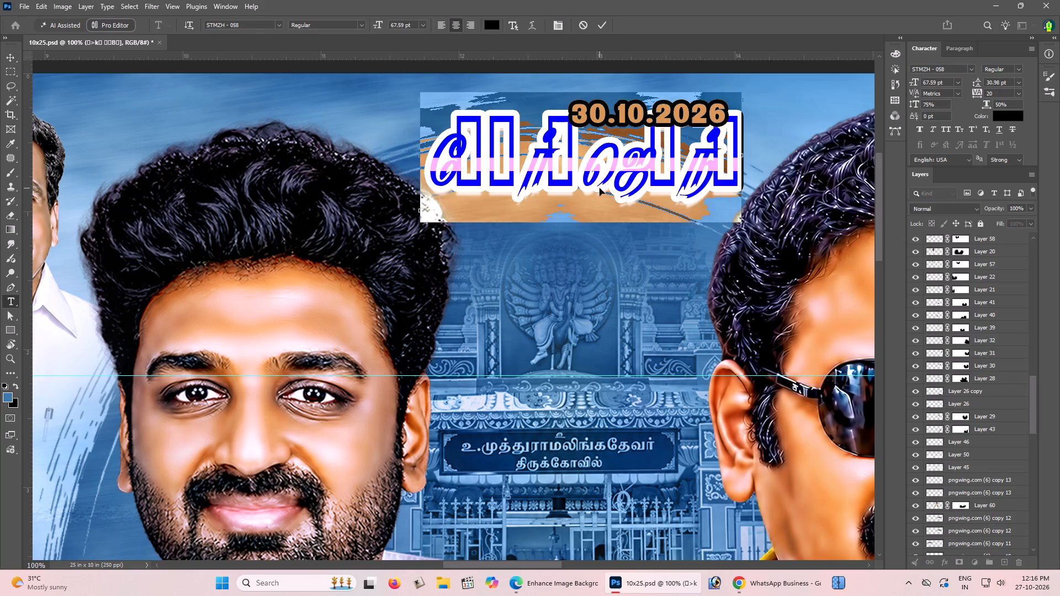
key("ctrl+Return")
Save the 10x25.psd banner and quit Photoshop 2026.
key("ctrl+s")
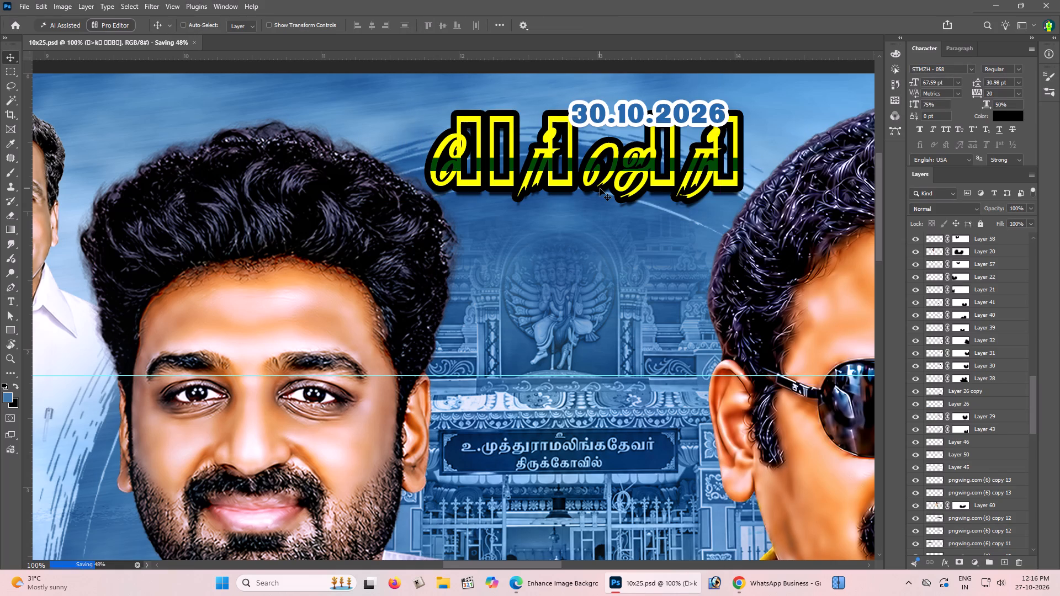
scroll(600, 188, "down", 2)
scroll(600, 188, "up", 1)
scroll(591, 185, "down", 1)
scroll(587, 183, "up", 2)
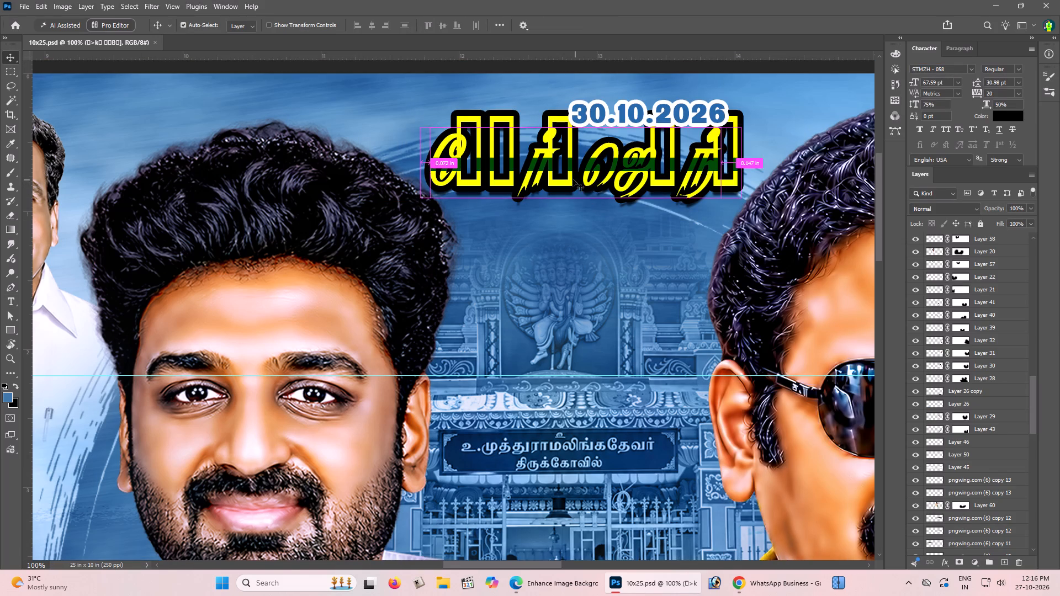
key("ctrl+q")
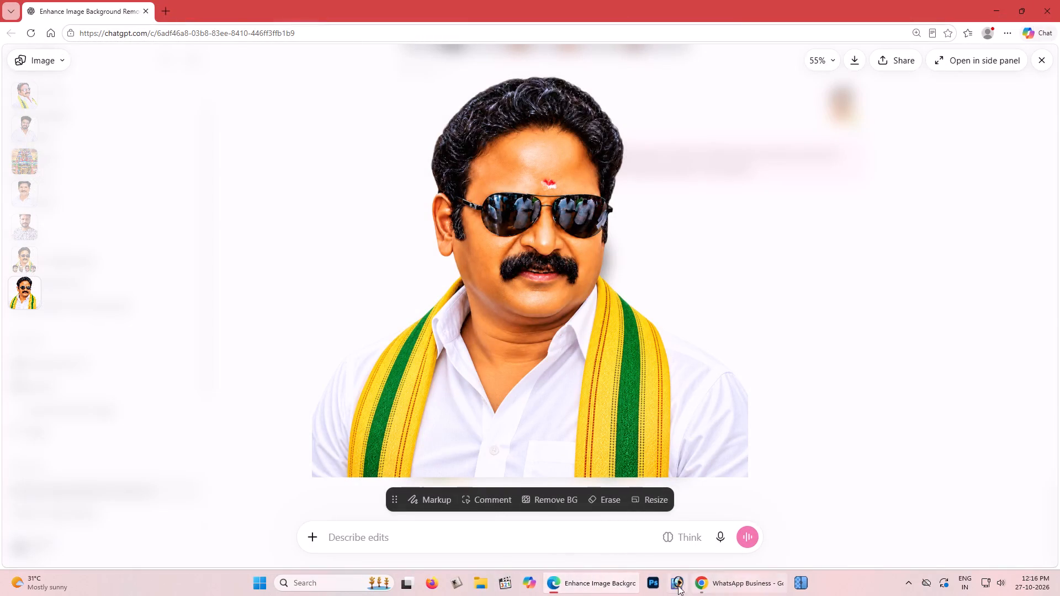
Launch Photoshop 7.0 and open 10x25.psd from folder 26 without updating its text layers.
left_click(677, 586)
left_click(677, 586)
left_click(677, 586)
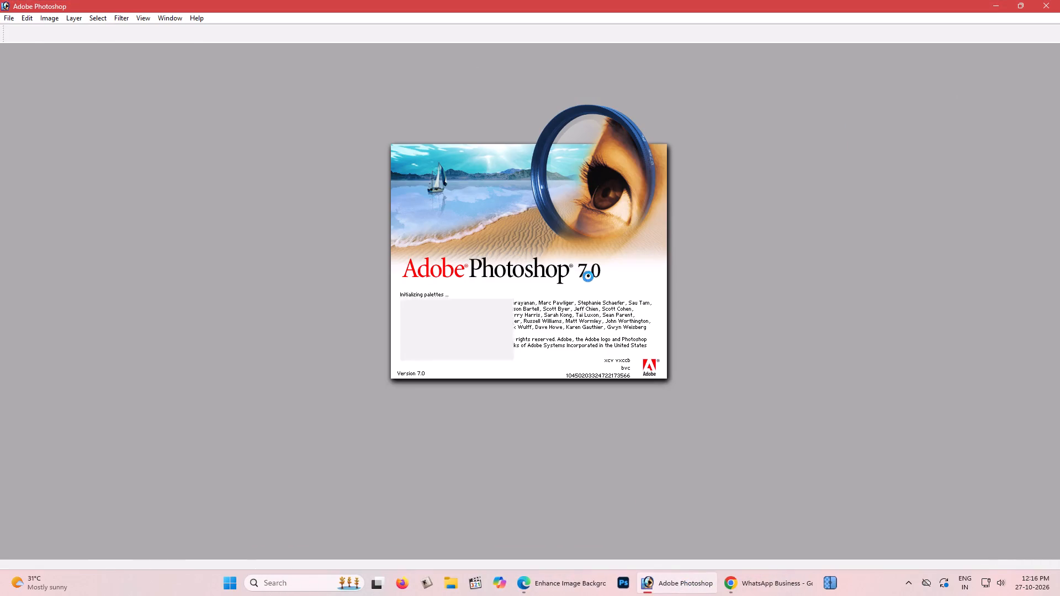
double_click(508, 238)
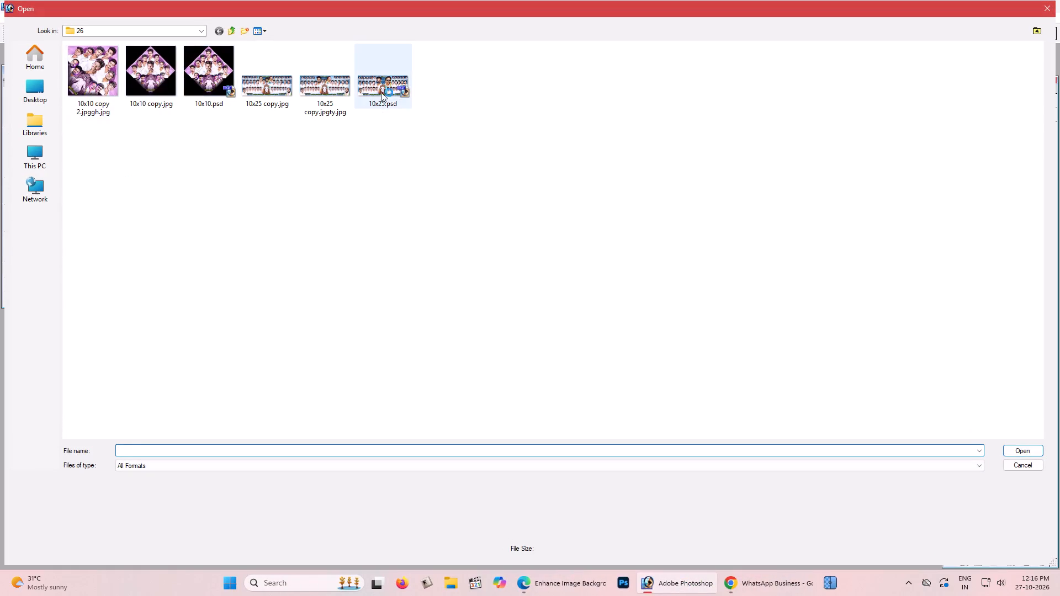
left_click(376, 85)
key("Return")
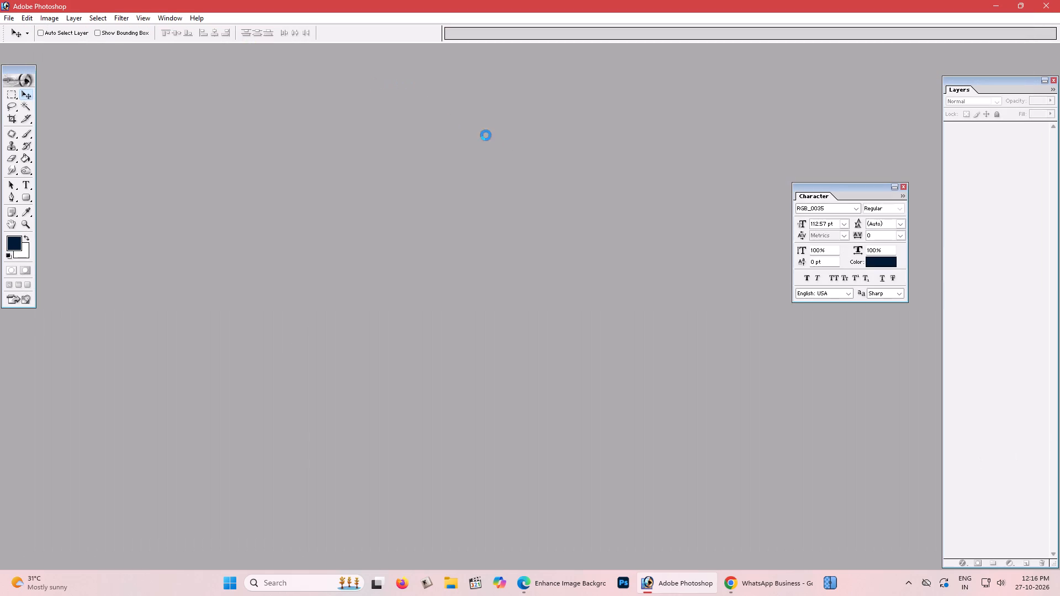
scroll(517, 146, "up", 3)
scroll(517, 146, "down", 5)
scroll(517, 146, "up", 5)
scroll(517, 146, "down", 4)
scroll(500, 115, "up", 4)
scroll(495, 108, "down", 4)
scroll(495, 108, "up", 4)
scroll(495, 108, "down", 4)
scroll(495, 108, "up", 4)
scroll(494, 107, "down", 4)
scroll(489, 103, "up", 2)
scroll(489, 103, "down", 2)
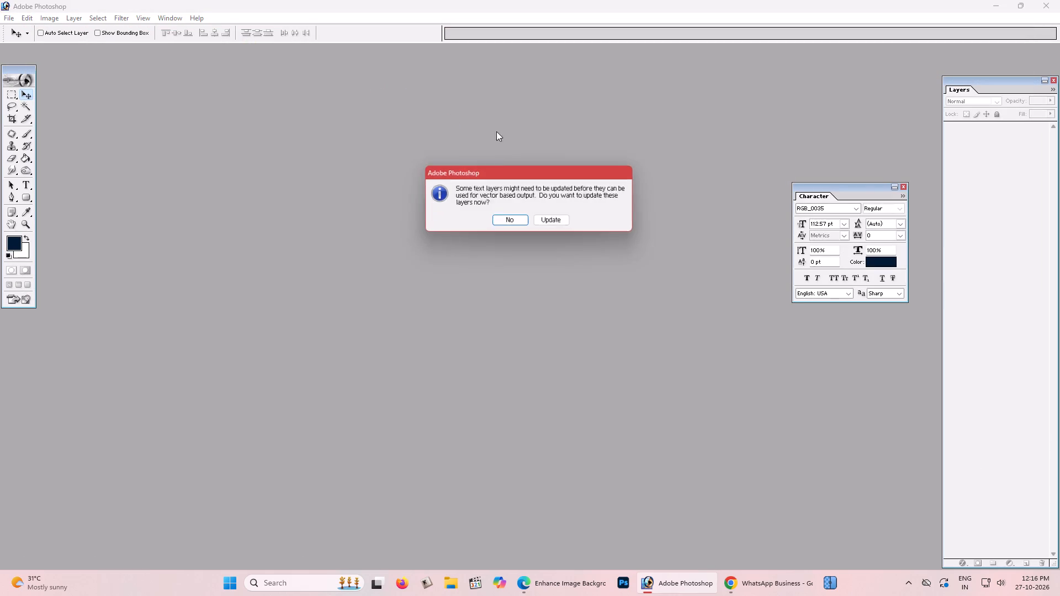
key("Return")
Re-render the yellow title's text between the two large portraits so it reads தேவர் ஜெயந்தி in proper Tamil letters.
key("f")
key("ctrl+plus")
key("ctrl+plus")
key("Tab")
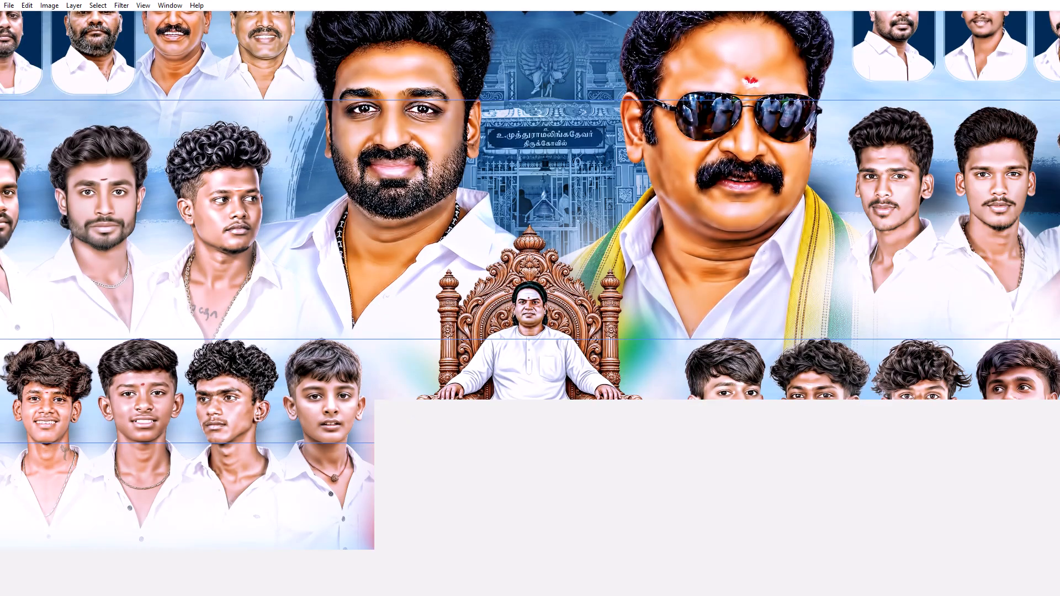
key("ctrl+plus")
key("space")
key("space")
key("space")
key("space")
key("space")
key("space")
key("space")
key("space")
key("space")
key("space")
key("space")
key("space")
key("space")
left_click_drag(472, 199, 418, 403)
left_click_drag(439, 191, 431, 334)
key("ctrl+plus")
key("space")
key("space")
key("space")
key("space")
key("space")
key("space")
key("space")
key("space")
key("space")
key("space")
key("space")
key("space")
key("space")
left_click_drag(487, 211, 474, 381)
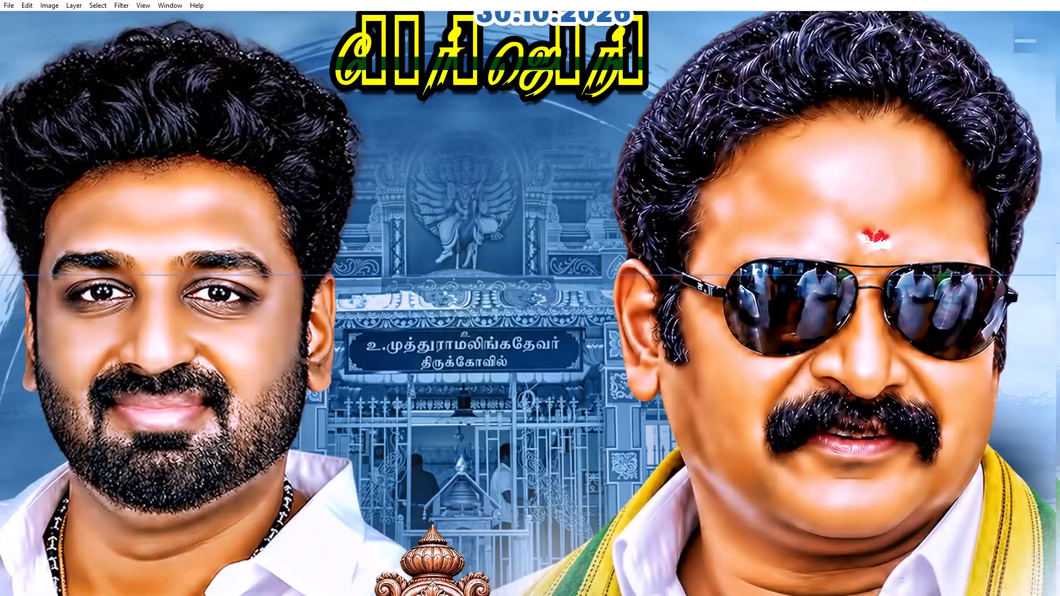
left_click_drag(474, 381, 465, 411)
left_click_drag(487, 262, 438, 510)
left_click_drag(441, 346, 441, 412)
key("t")
key("t")
left_click(325, 93)
key("Return")
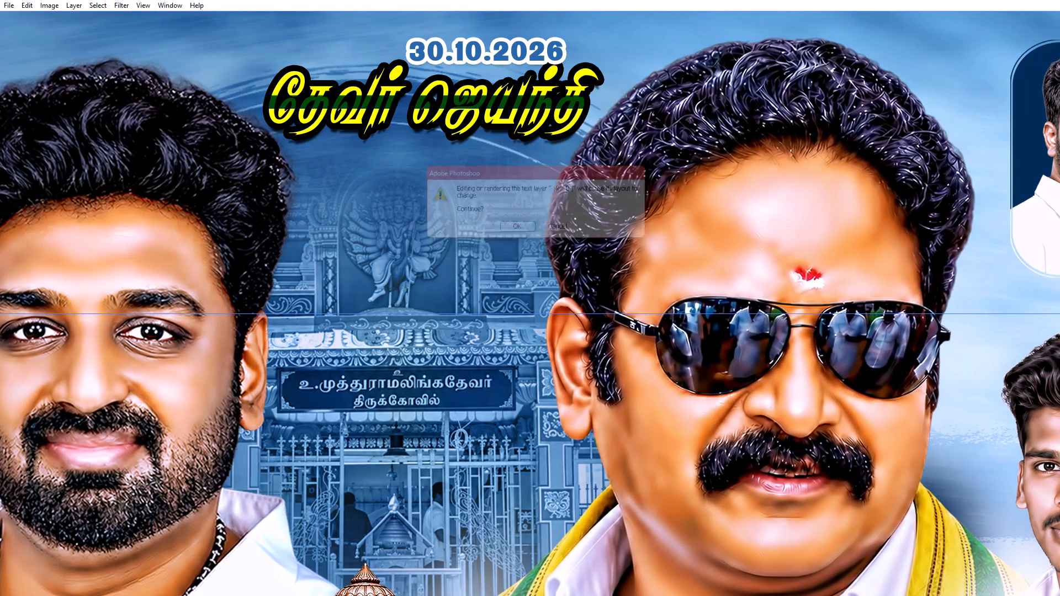
key("ctrl+Return")
Scale up the தேவர் ஜெயந்தி title slightly between the two large portraits.
key("v")
left_click(383, 101)
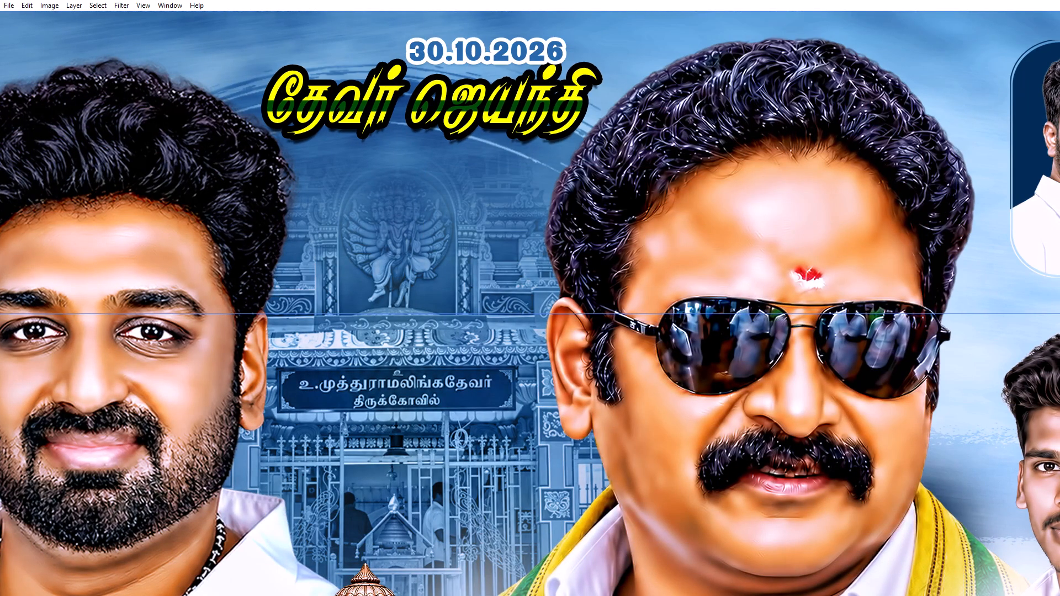
key("ctrl+t")
left_click_drag(597, 60, 608, 57, "alt+shift")
key("Return")
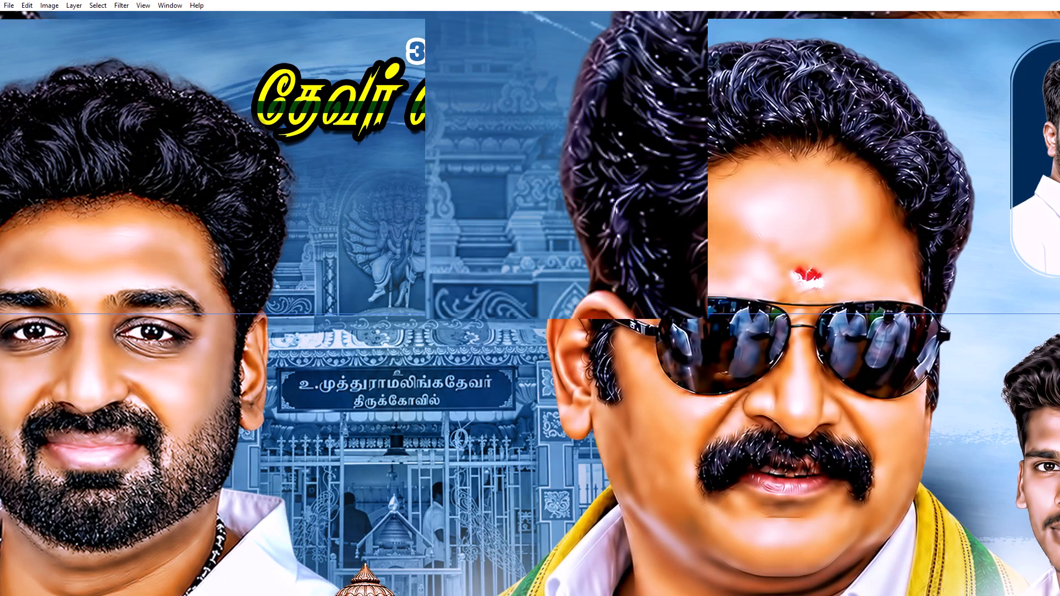
Select the 30.10.2026 date layer above the title and re-render its text, keeping the same wording.
key("ctrl+plus")
key("space")
key("space")
key("space")
key("space")
key("space")
key("space")
key("space")
key("space")
key("space")
key("space")
left_click_drag(609, 57, 629, 371)
left_click_drag(497, 102, 501, 258)
right_click(493, 105)
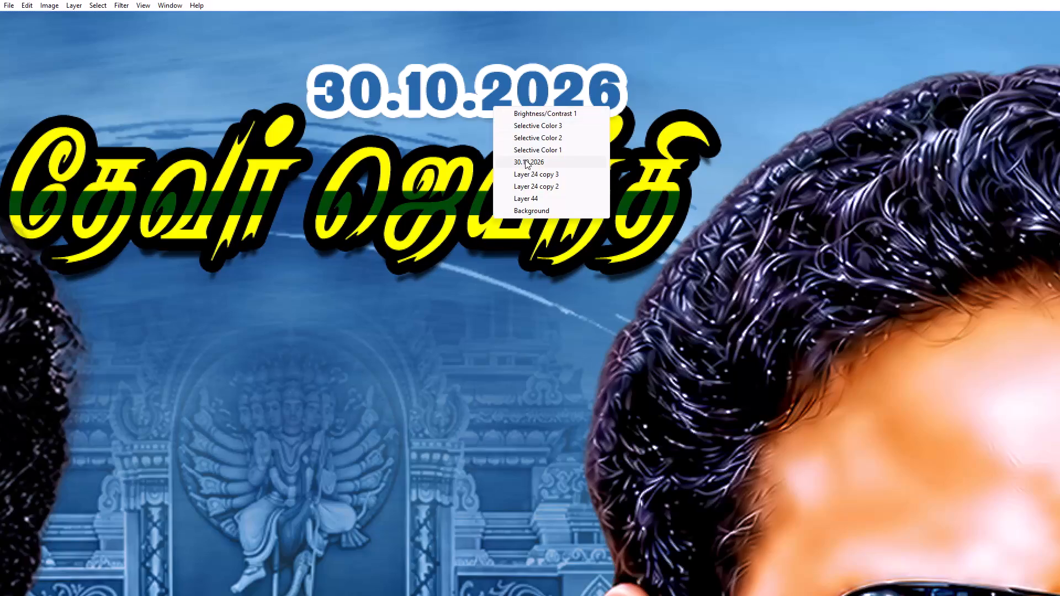
left_click(525, 159)
left_click_drag(520, 135, 529, 151)
key("ctrl+z")
key("ctrl+t")
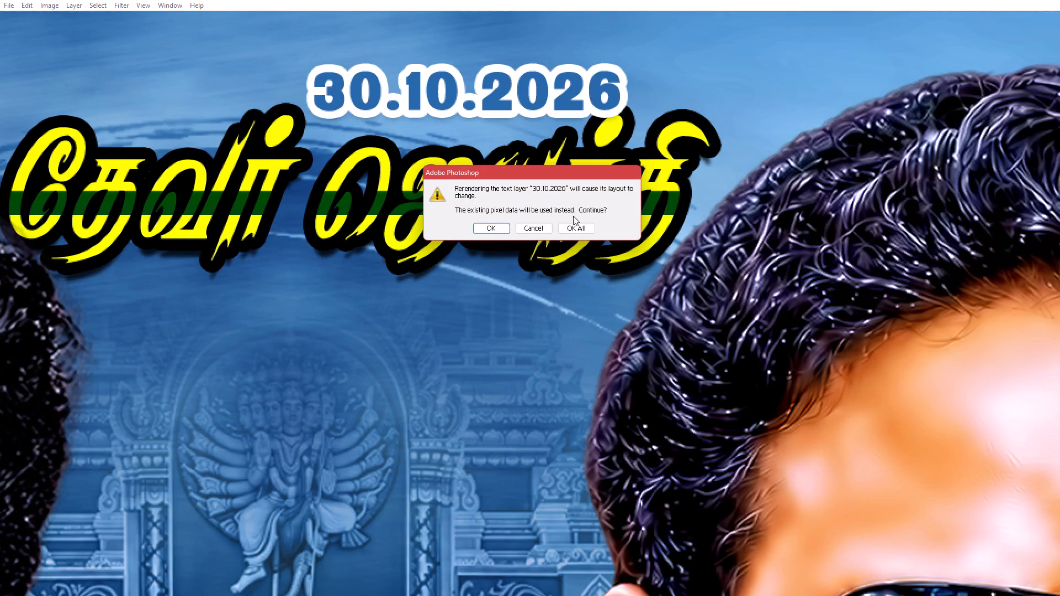
left_click(571, 224)
key("Return")
key("t")
left_click(539, 91)
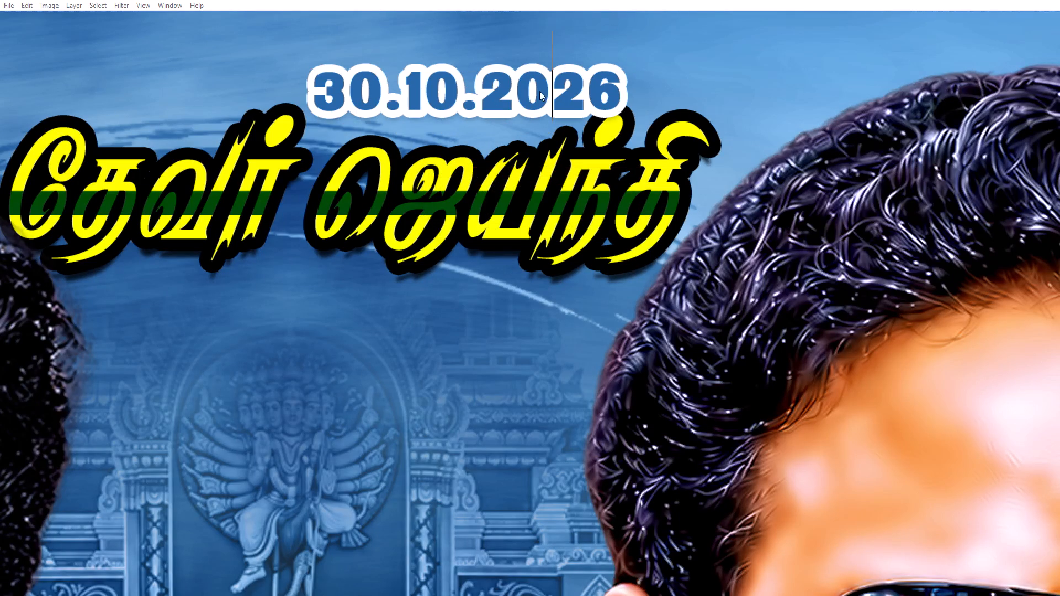
key("Return")
left_click(539, 91)
key("ctrl+Return")
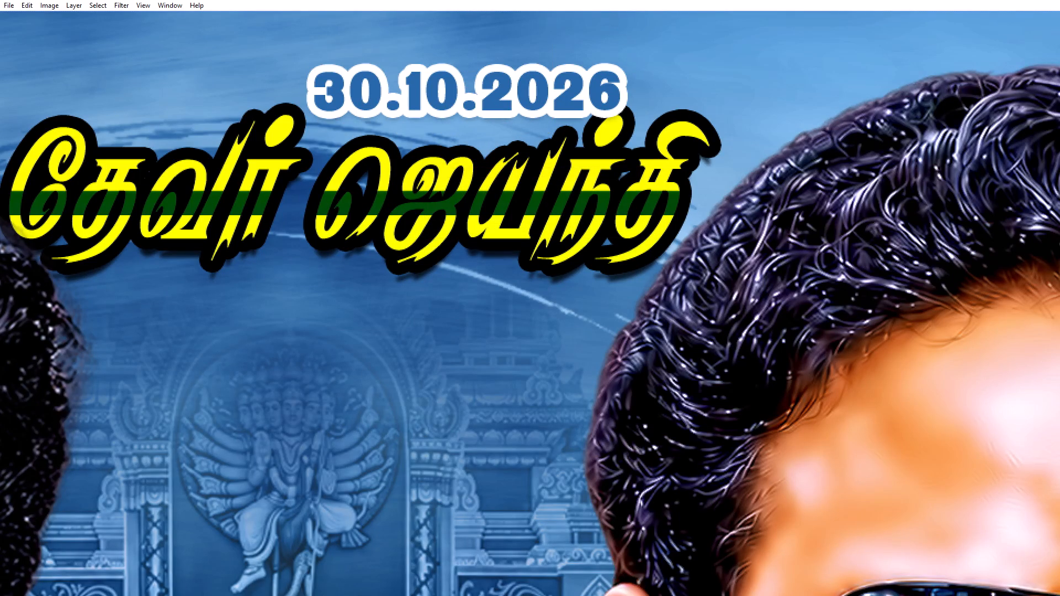
key("ctrl+Return")
Scale down the 30.10.2026 date and shift it slightly left and down, just above the title.
key("v")
key("ctrl+t")
left_click_drag(616, 70, 593, 78, "shift")
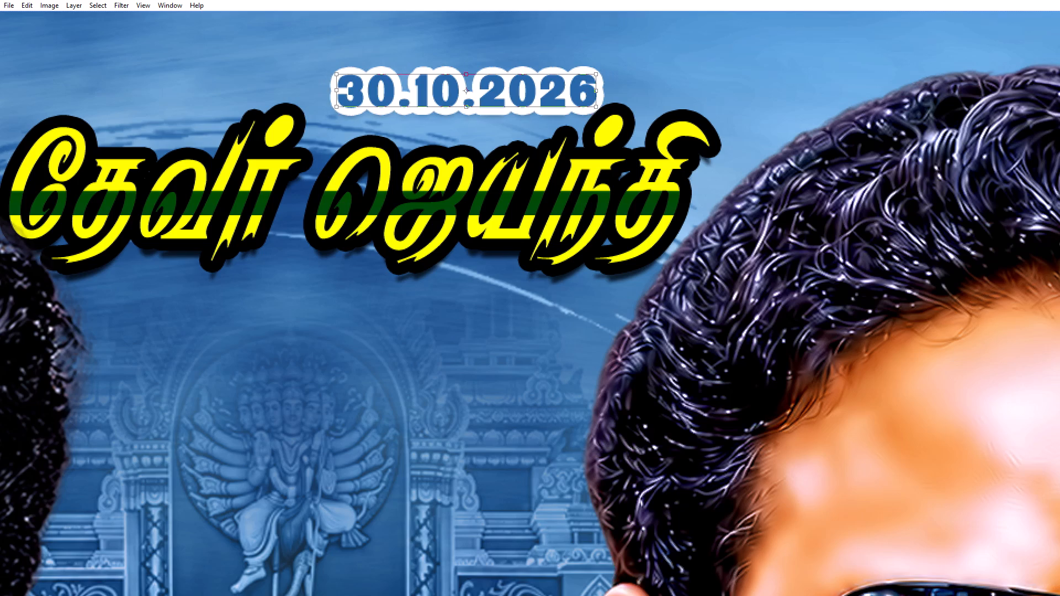
key("Return")
key("Return")
left_click_drag(561, 103, 539, 113)
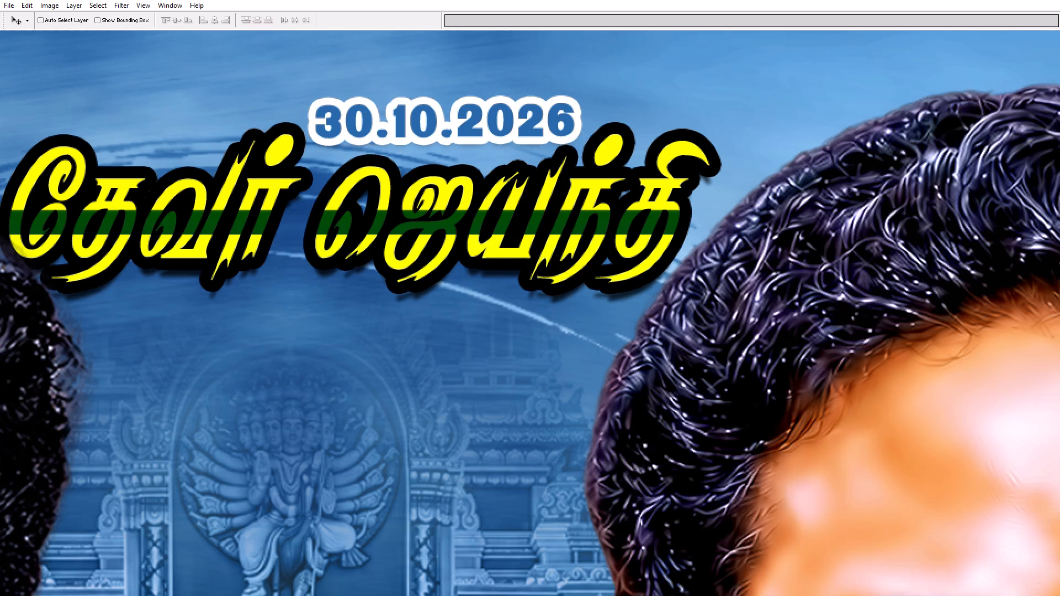
left_click_drag(539, 113, 540, 111)
Select the தேவர் ஜெயந்தி title layer and nudge it slightly right beneath the date.
key("ctrl+minus")
right_click(508, 130)
left_click(516, 135)
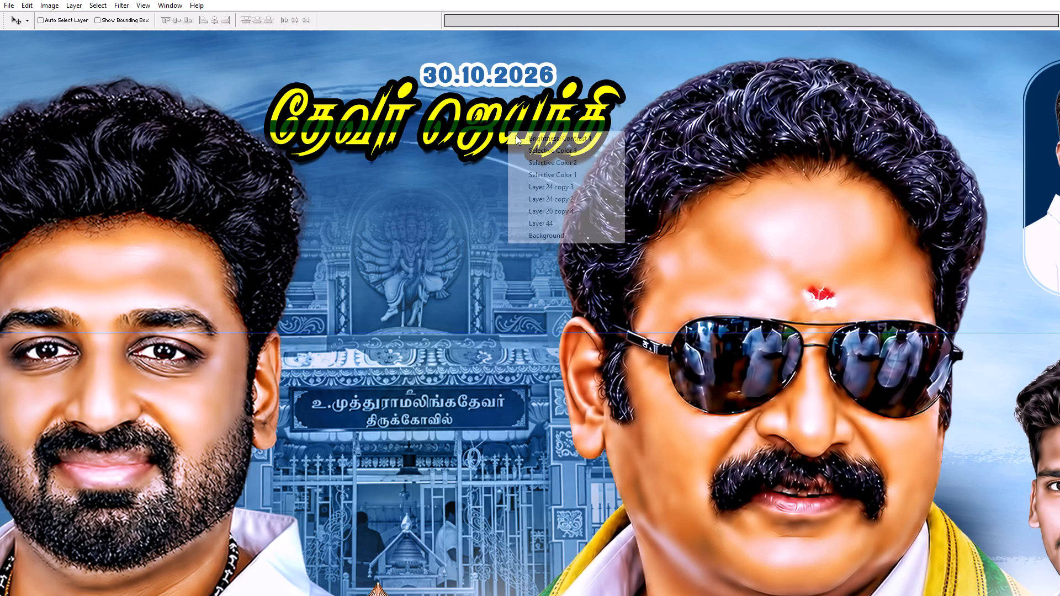
right_click(513, 137)
left_click(540, 194)
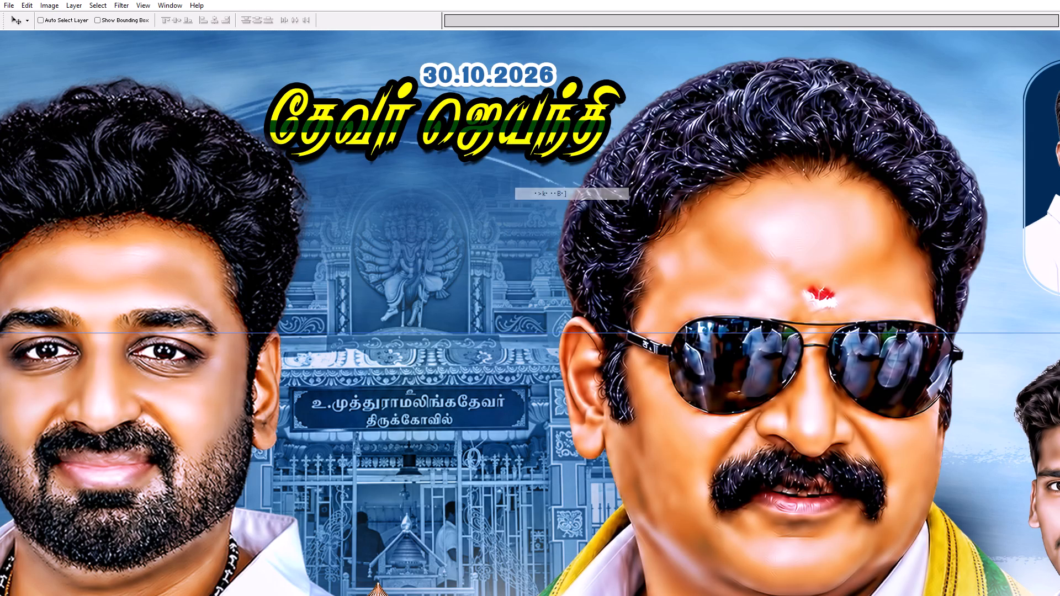
left_click(513, 172, "shift")
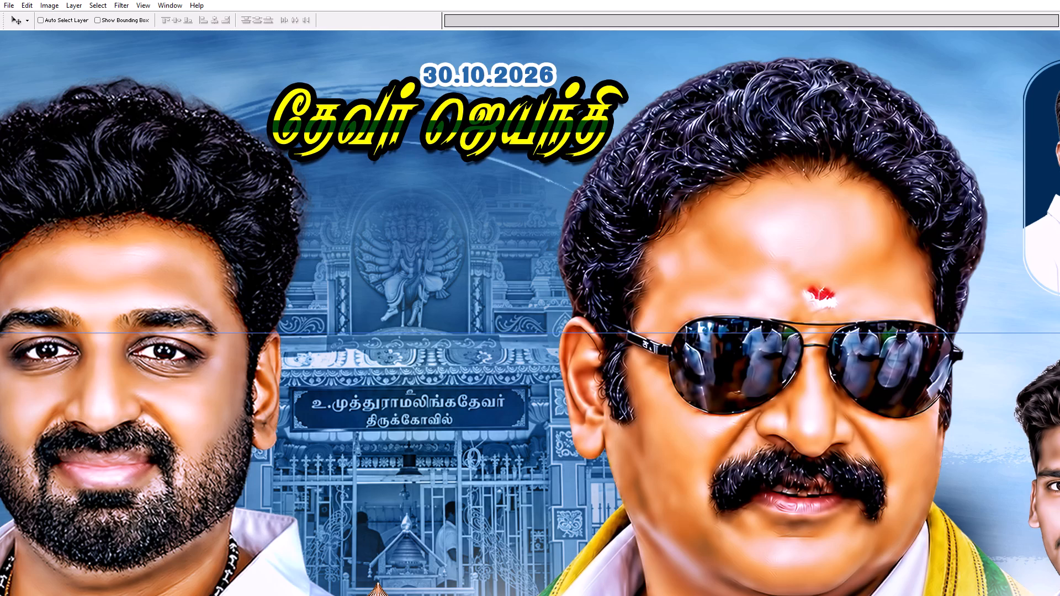
Save the updated 10x25 banner.
key("ctrl+minus")
key("ctrl+minus")
key("ctrl+minus")
key("ctrl+minus")
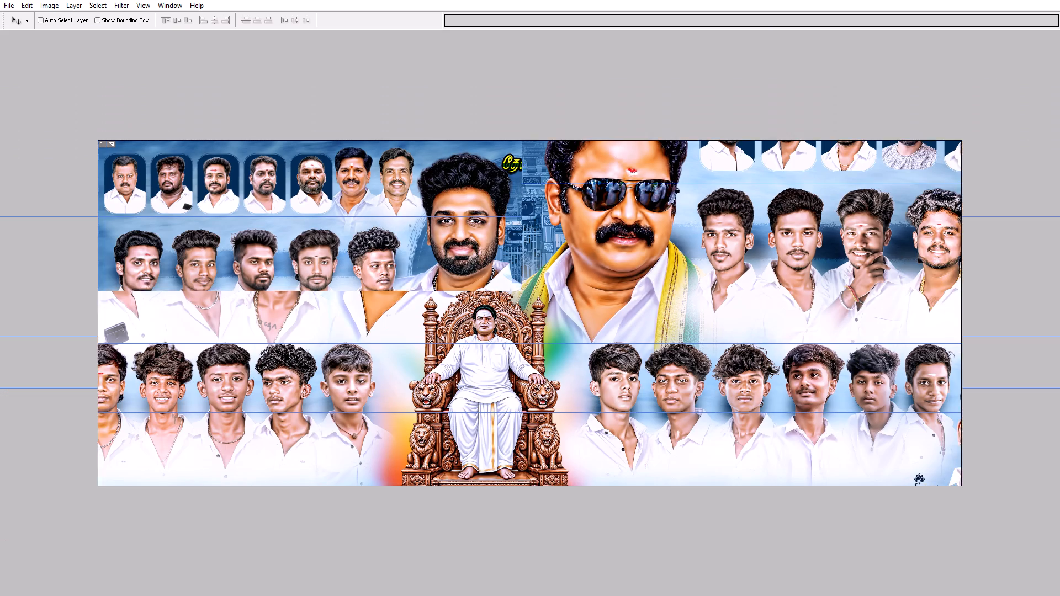
key("ctrl+0")
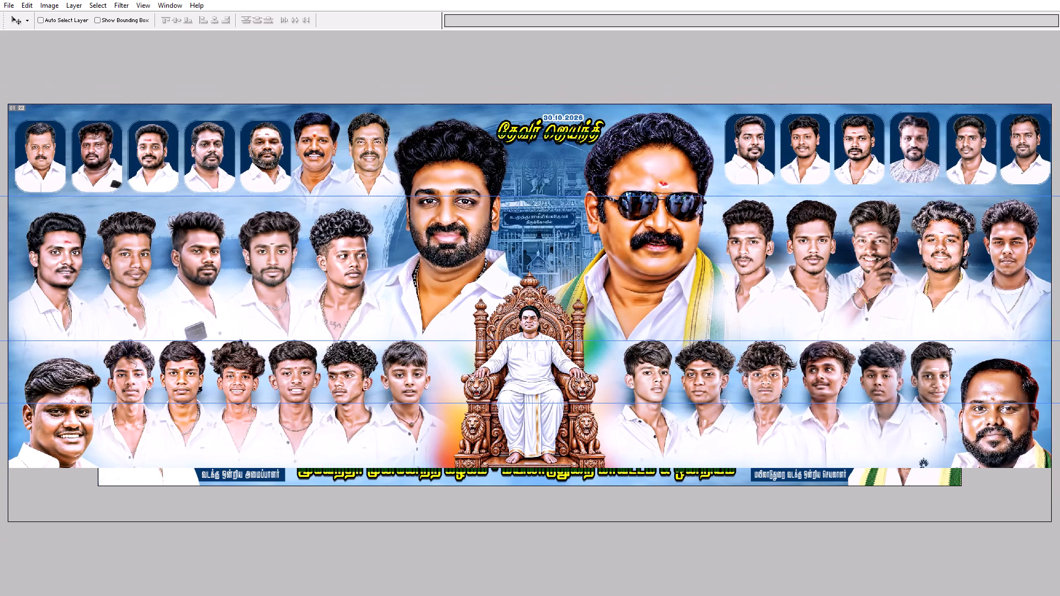
key("ctrl+s")
scroll(500, 159, "up", 2)
Move the man on the carved throne slightly up and right, clear of the yellow party-name line below.
key("z")
double_click(536, 354)
key("v")
key("space")
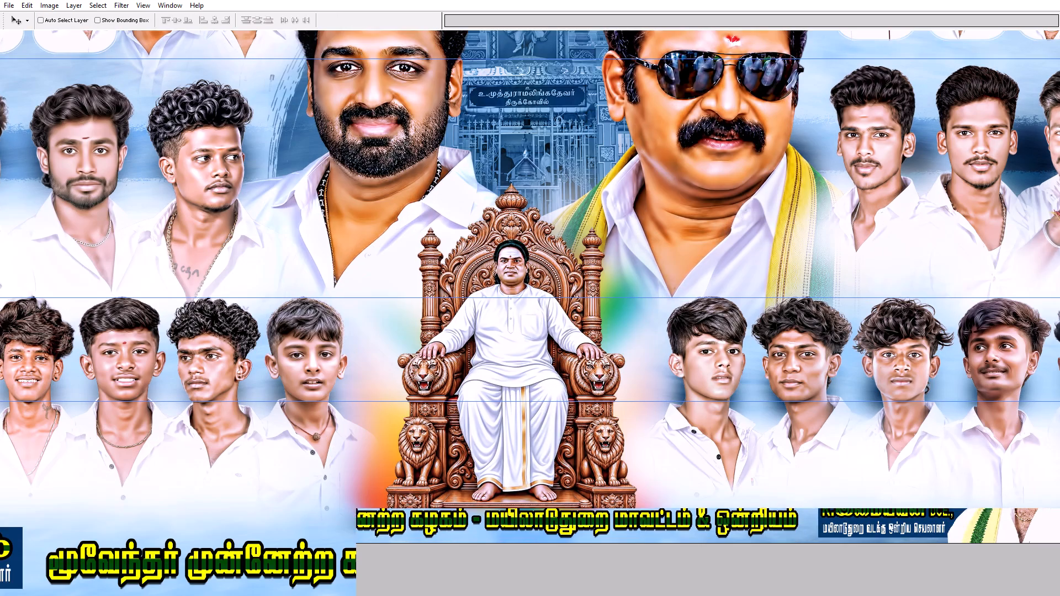
left_click_drag(534, 354, 525, 289)
right_click(503, 304)
left_click(526, 364)
left_click_drag(523, 359, 527, 295)
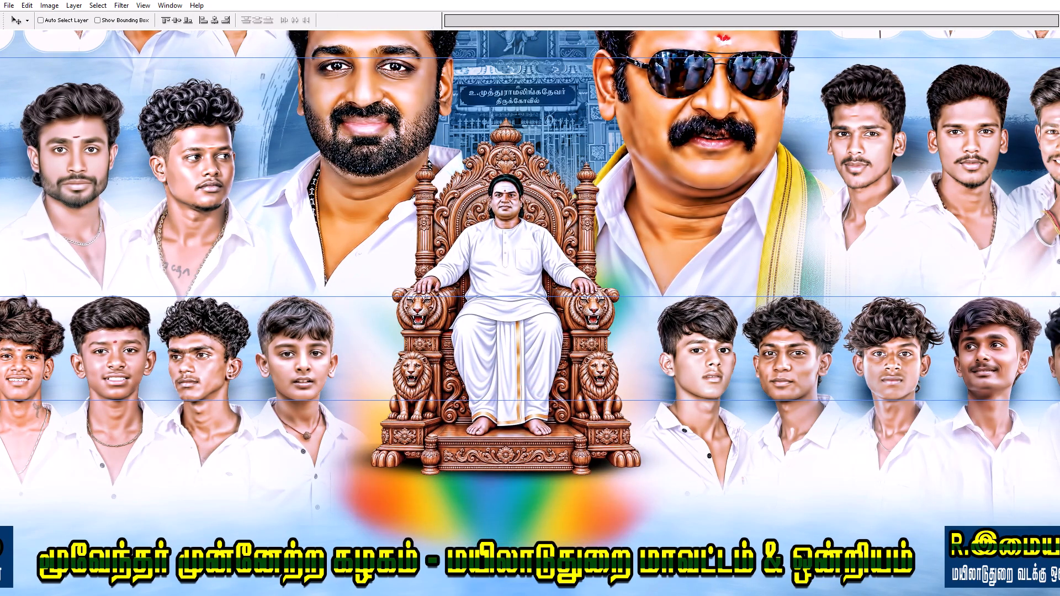
left_click_drag(527, 295, 534, 326)
Scale up the throne with its seated man slightly between the two large portraits.
key("ctrl+t")
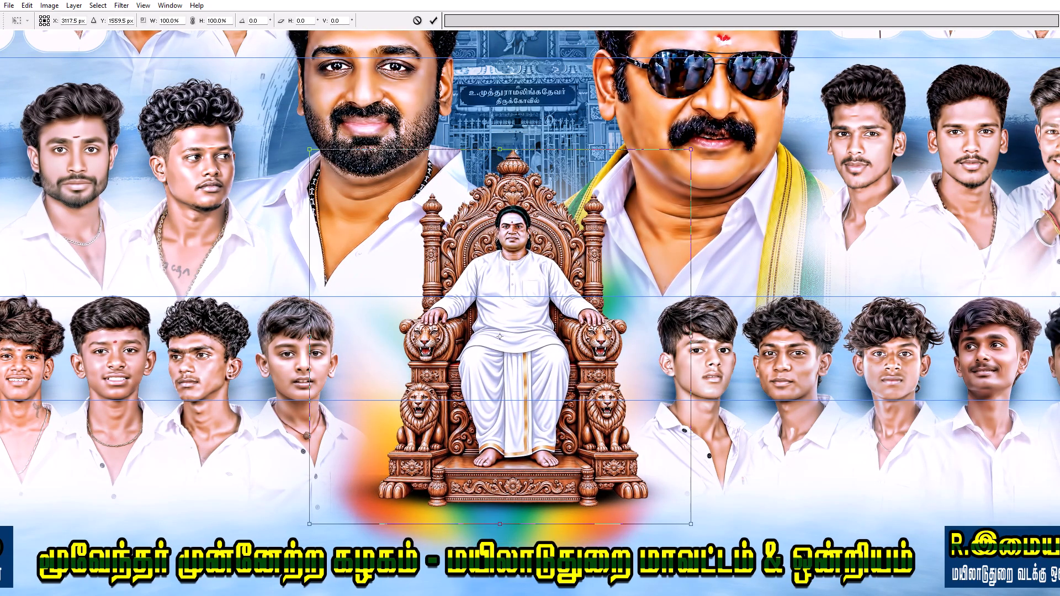
left_click_drag(693, 150, 702, 136, "alt+shift")
key("Return")
Examine the carved throne and its base above the yellow party-name line at closer zoom.
type("3")
key("space")
left_click_drag(599, 292, 593, 208)
type("0")
key("space")
left_click_drag(586, 210, 586, 111)
key("z")
left_click(526, 526)
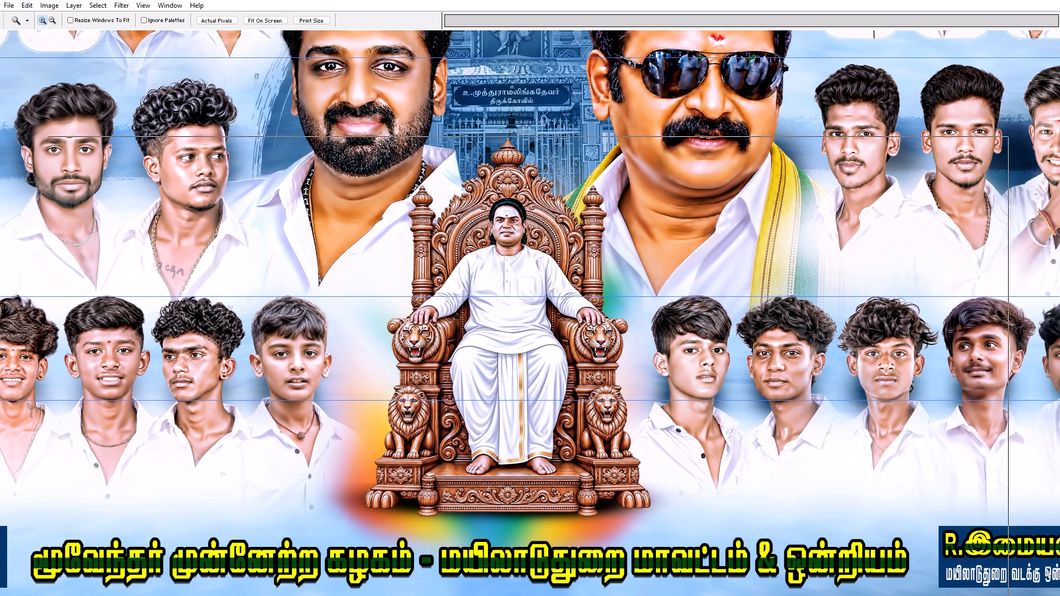
key("space")
key("space")
key("space")
key("space")
key("space")
key("space")
left_click_drag(526, 526, 526, 493)
key("v")
right_click(492, 441)
left_click(513, 450)
key("z")
right_click(496, 420)
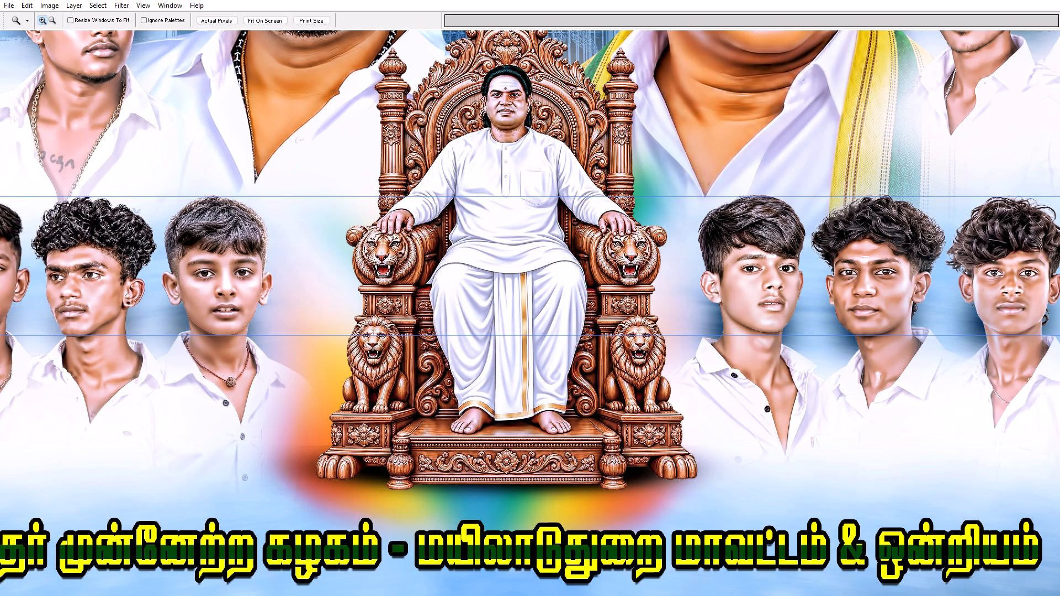
left_click(510, 428)
key("space")
key("space")
key("space")
left_click_drag(505, 422, 509, 445)
left_click_drag(505, 435, 507, 442)
Scale the bearded leader's portrait layer to about 101.6% and nudge it slightly left and down.
left_click_drag(378, 82, 454, 298)
key("space")
left_click_drag(453, 299, 458, 312)
key("v")
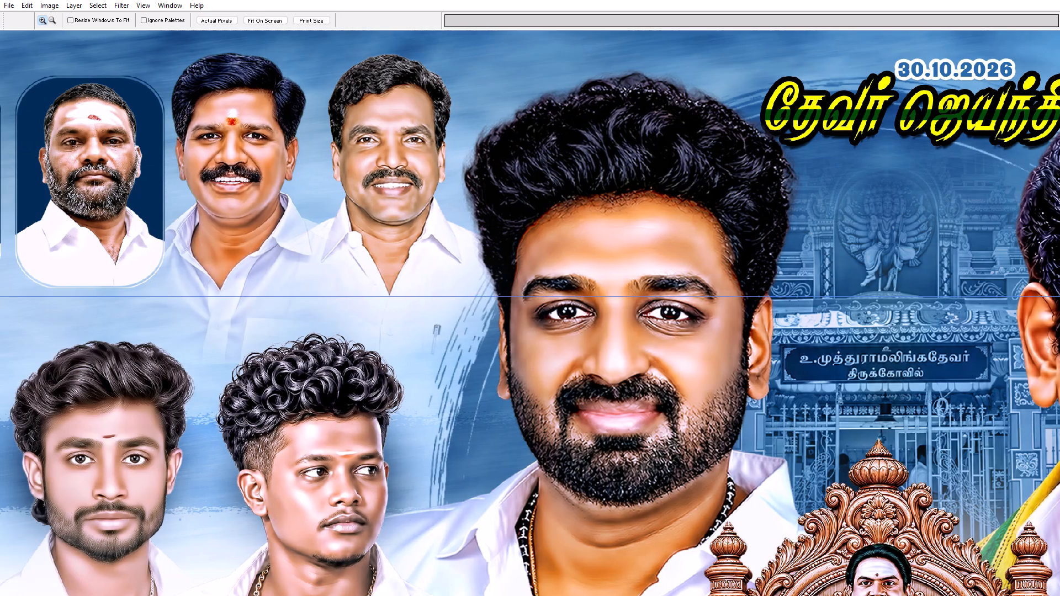
right_click(575, 259)
left_click(608, 317)
key("ctrl+minus")
key("ctrl+t")
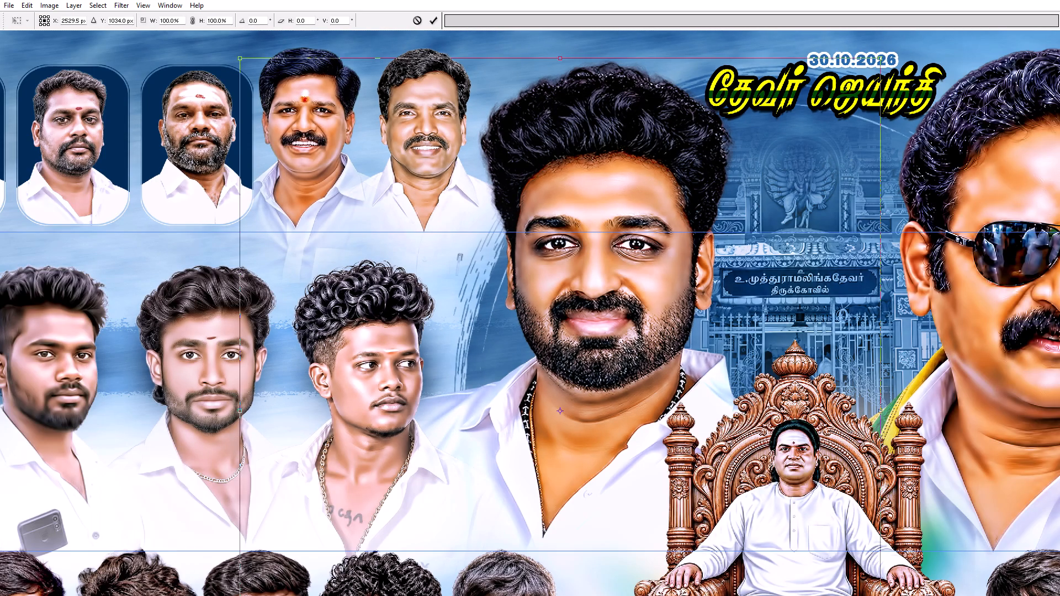
left_click_drag(880, 57, 888, 55, "alt+shift")
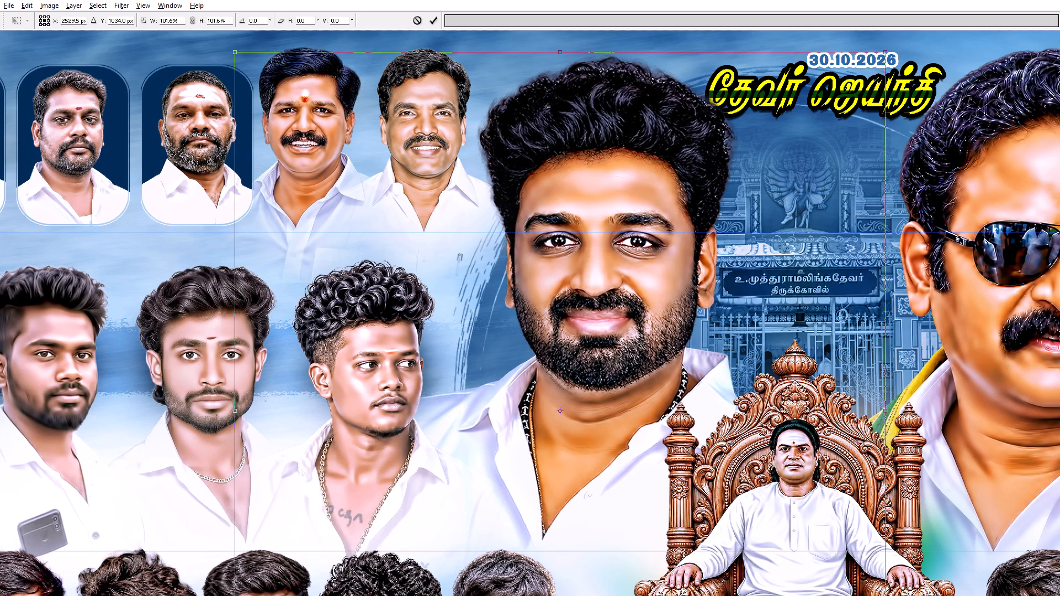
key("Return")
key("ctrl+minus")
key("ctrl+minus")
key("Left")
key("Down")
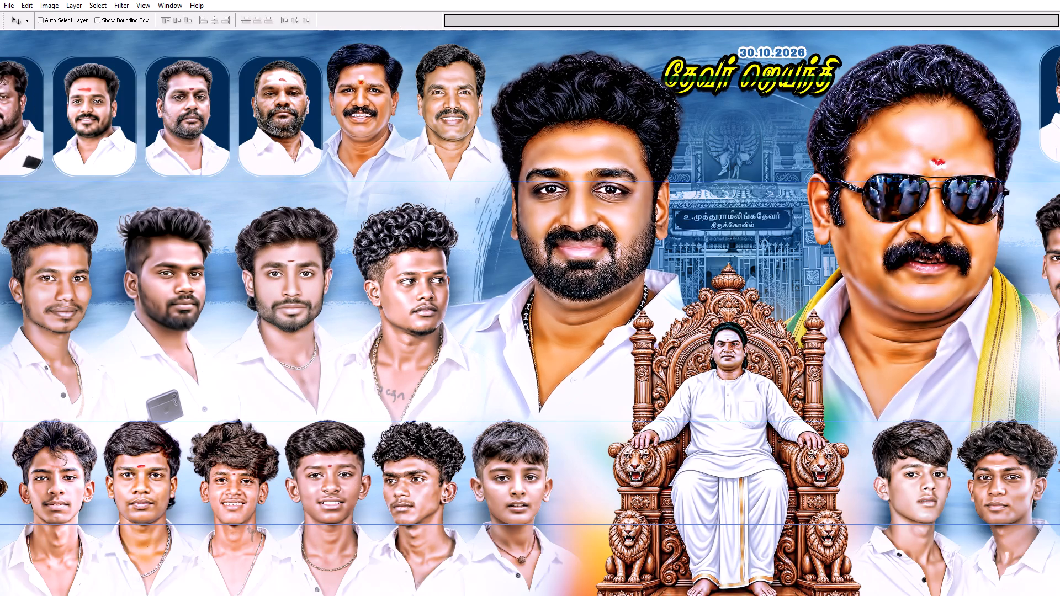
key("Down")
Save the 10x25 banner with the adjusted bearded leader's portrait.
key("ctrl+0")
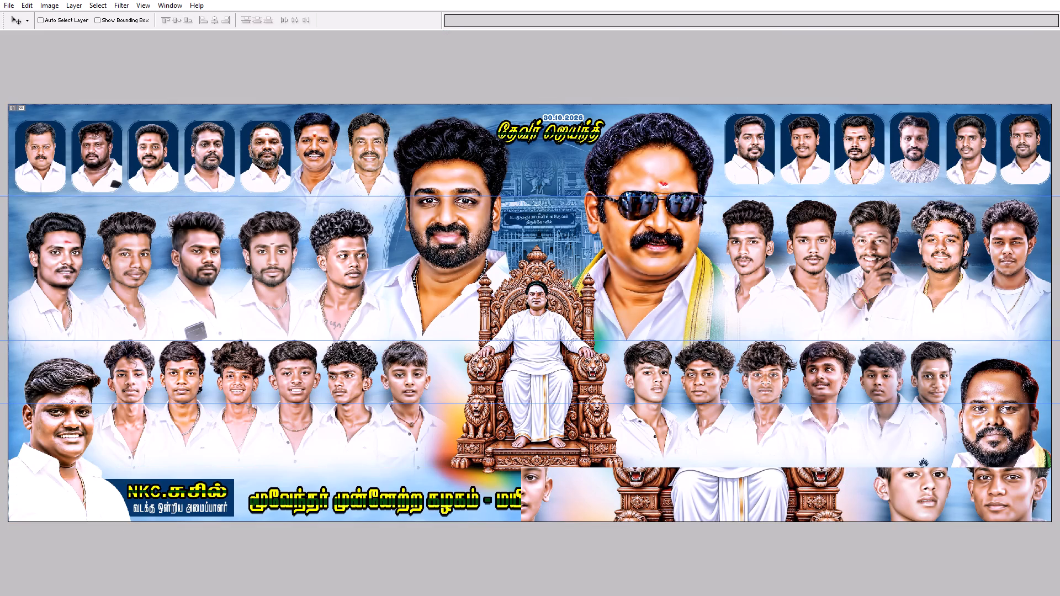
key("ctrl+s")
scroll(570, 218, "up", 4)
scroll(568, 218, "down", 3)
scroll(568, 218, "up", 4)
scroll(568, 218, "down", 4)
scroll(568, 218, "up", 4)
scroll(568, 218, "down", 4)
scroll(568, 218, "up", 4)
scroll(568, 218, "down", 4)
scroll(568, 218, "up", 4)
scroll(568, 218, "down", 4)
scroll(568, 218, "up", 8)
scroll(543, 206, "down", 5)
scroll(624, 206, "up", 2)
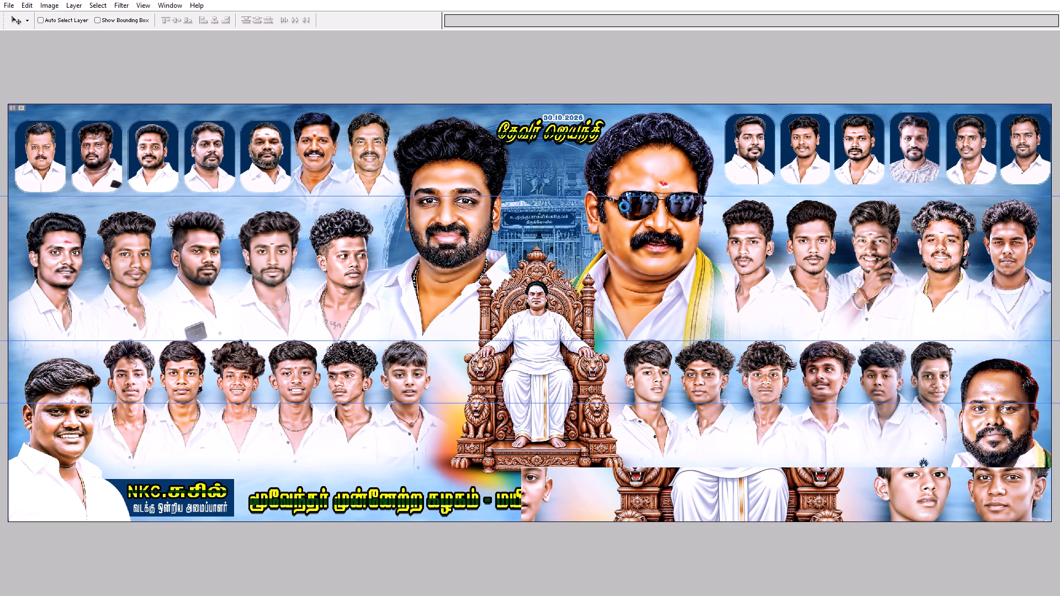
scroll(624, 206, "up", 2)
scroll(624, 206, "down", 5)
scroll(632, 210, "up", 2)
Scale the sunglasses-wearing leader's portrait layer to about 105.3% and reposition it slightly right and down, finishing with a small upward nudge.
key("z")
left_click_drag(533, 155, 728, 397)
key("space")
left_click_drag(724, 361, 710, 364)
key("v")
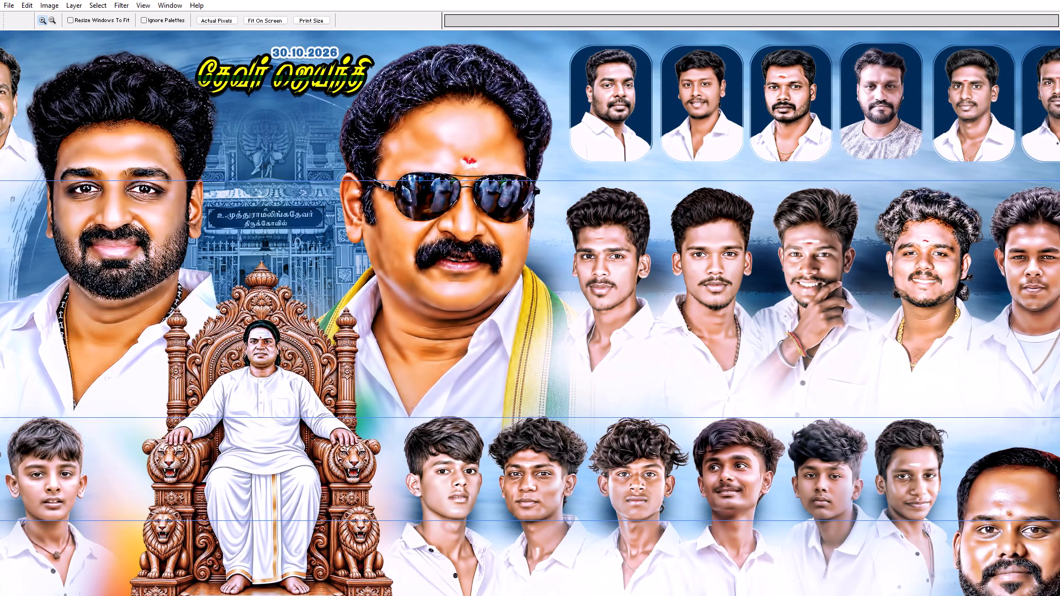
right_click(497, 256)
left_click(532, 307)
left_click_drag(479, 268, 487, 275)
key("ctrl+z")
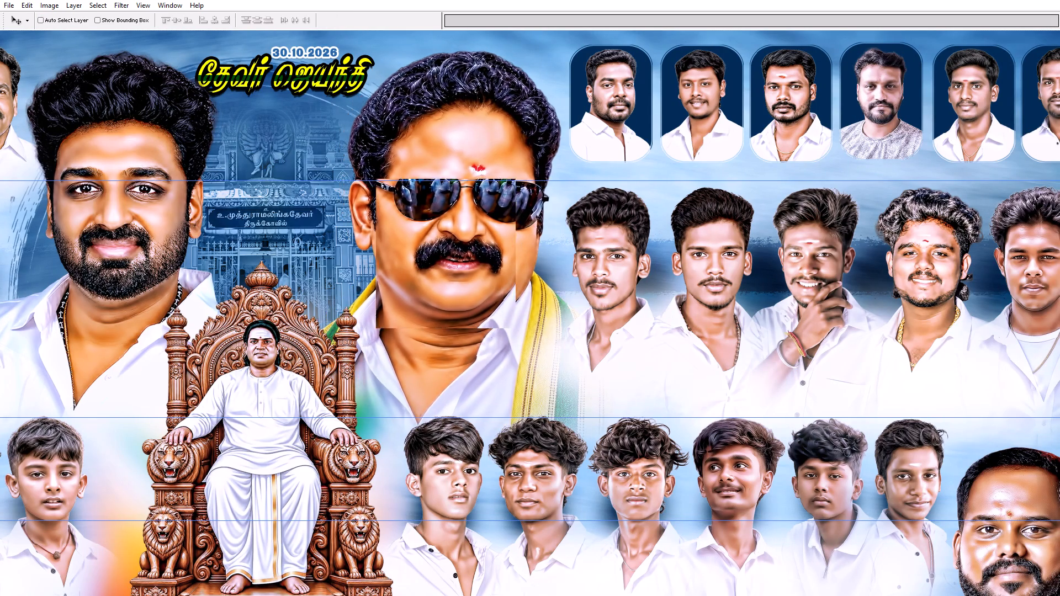
key("ctrl+t")
left_click_drag(686, 40, 697, 28, "alt+shift")
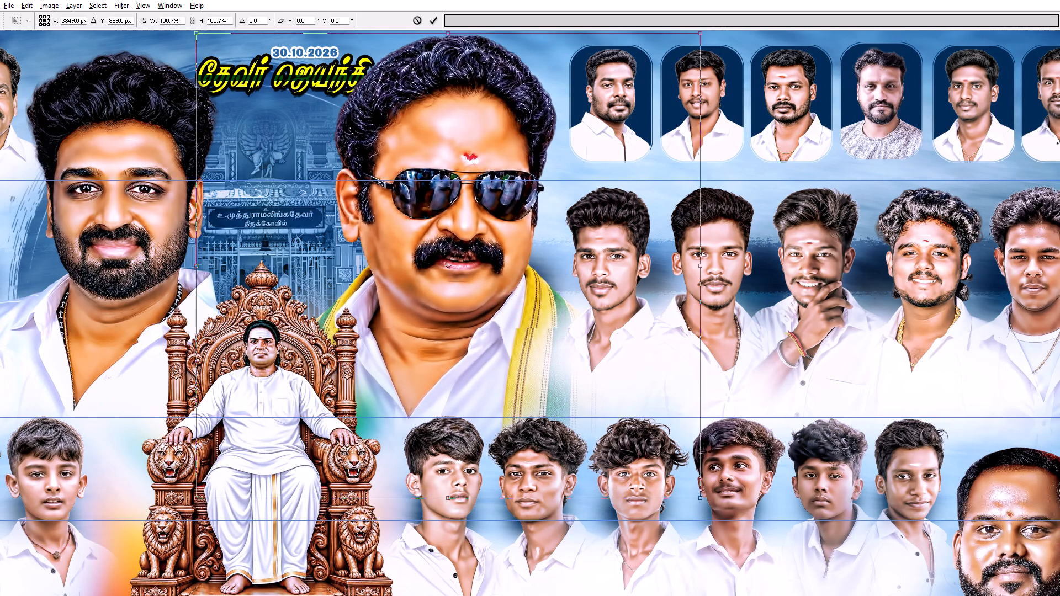
left_click_drag(697, 28, 698, 28, "alt+shift")
left_click_drag(429, 150, 432, 158)
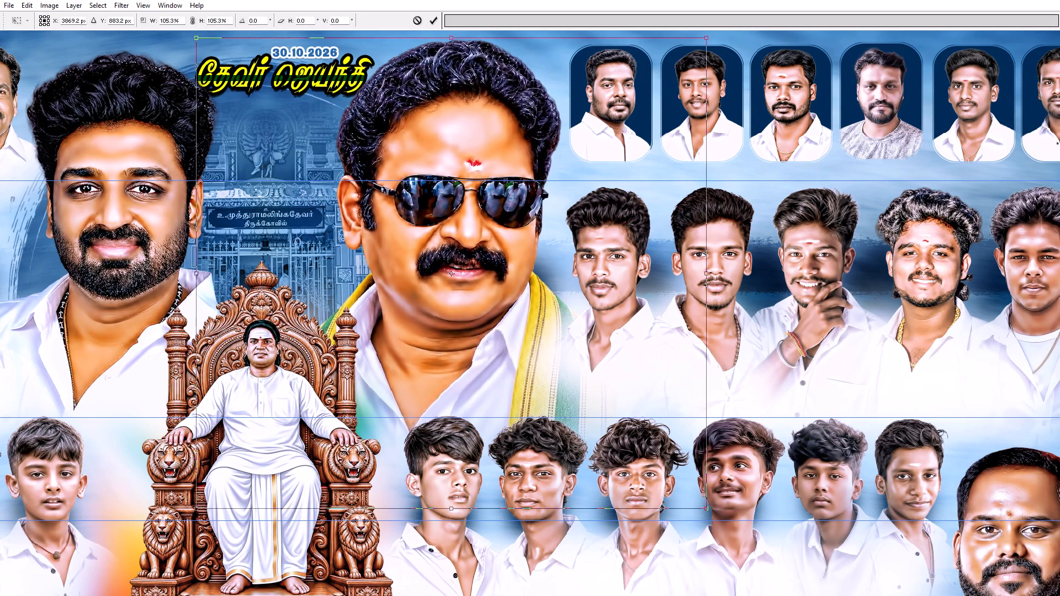
left_click_drag(432, 158, 434, 157)
key("Return")
left_click(467, 142)
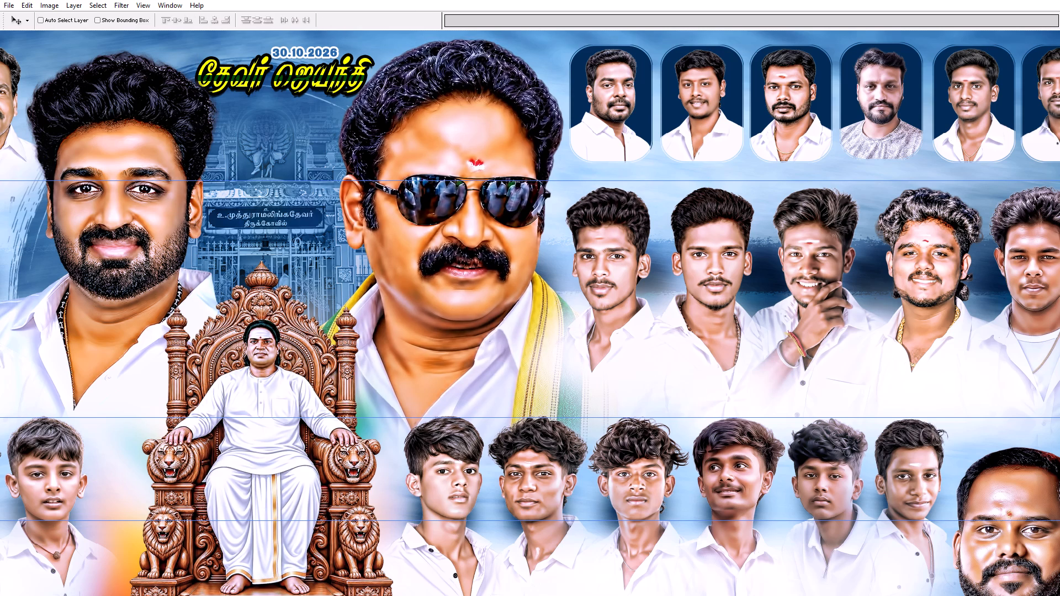
key("Up")
key("Up")
key("ctrl+minus")
Save the 10x25 banner with the enlarged sunglasses-wearing leader's portrait.
key("ctrl+0")
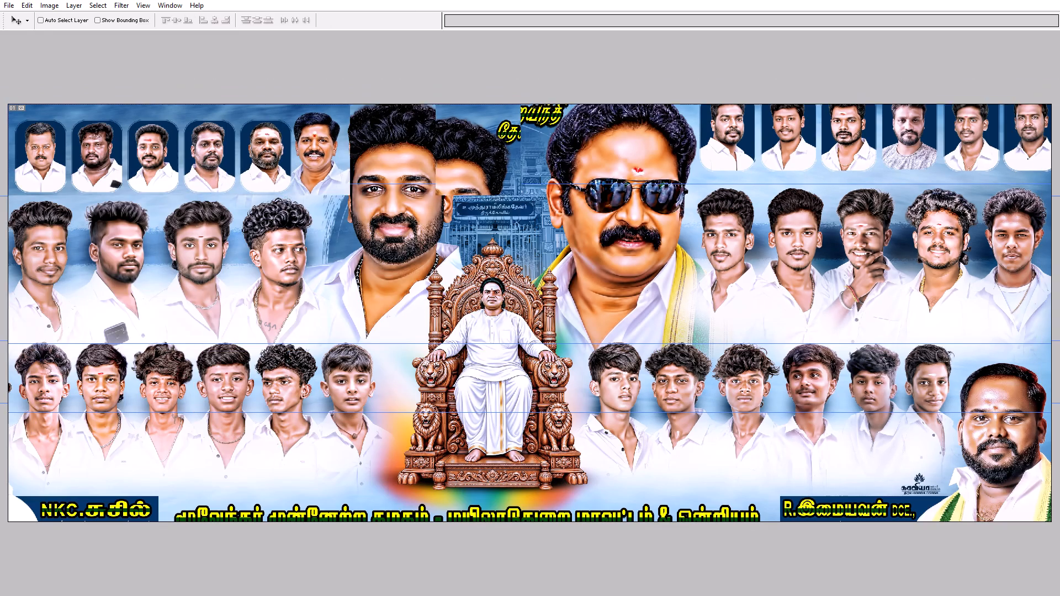
key("ctrl+s")
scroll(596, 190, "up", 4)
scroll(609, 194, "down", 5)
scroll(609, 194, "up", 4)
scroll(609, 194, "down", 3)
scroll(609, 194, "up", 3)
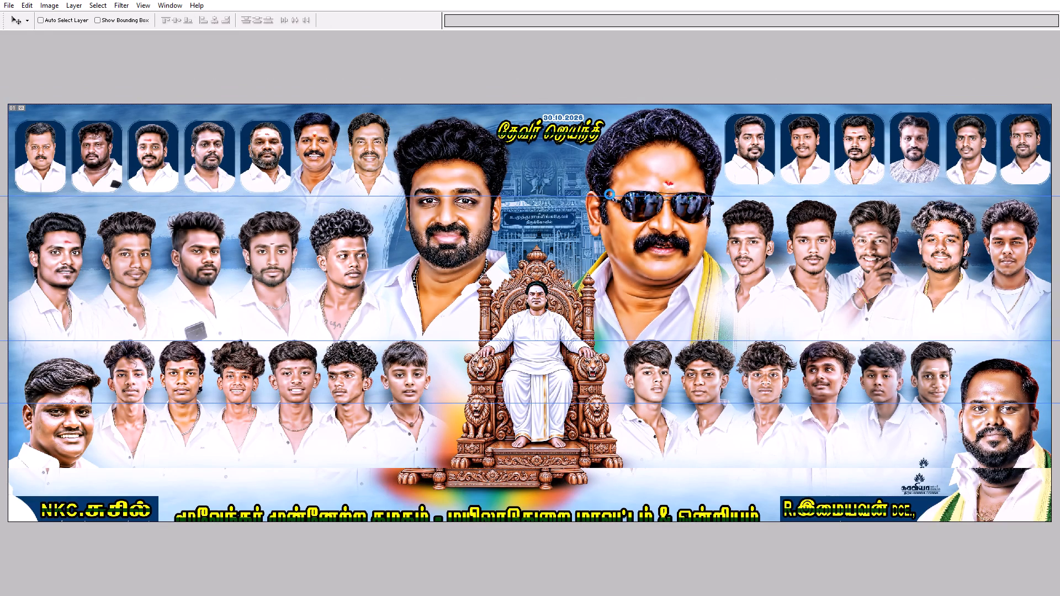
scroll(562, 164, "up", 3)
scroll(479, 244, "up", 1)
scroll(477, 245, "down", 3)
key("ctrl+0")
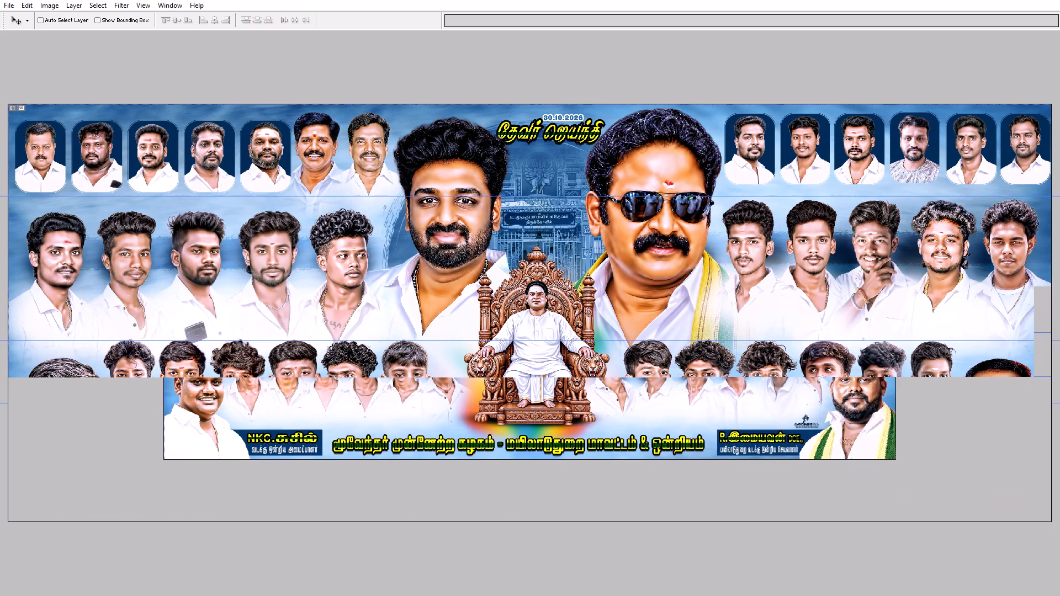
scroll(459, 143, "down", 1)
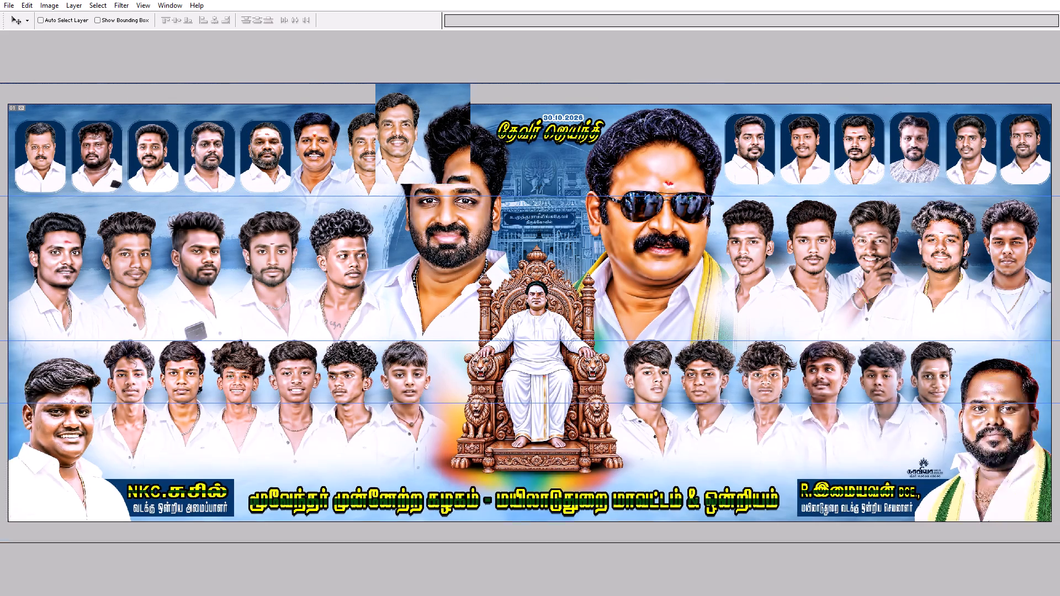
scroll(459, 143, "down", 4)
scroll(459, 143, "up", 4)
Save the 10x25 banner again with the whole design in view.
key("ctrl+minus")
key("ctrl+s")
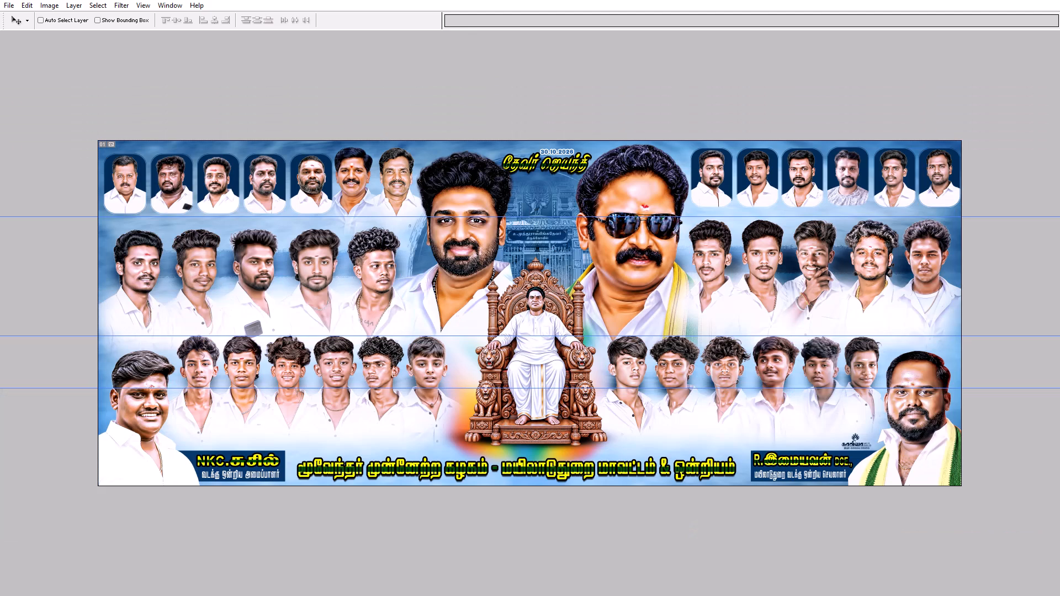
Export the banner as a JPEG named 10x25 copy.jpg in folder 26, replacing the existing file.
key("ctrl+shift+s")
left_click(517, 430)
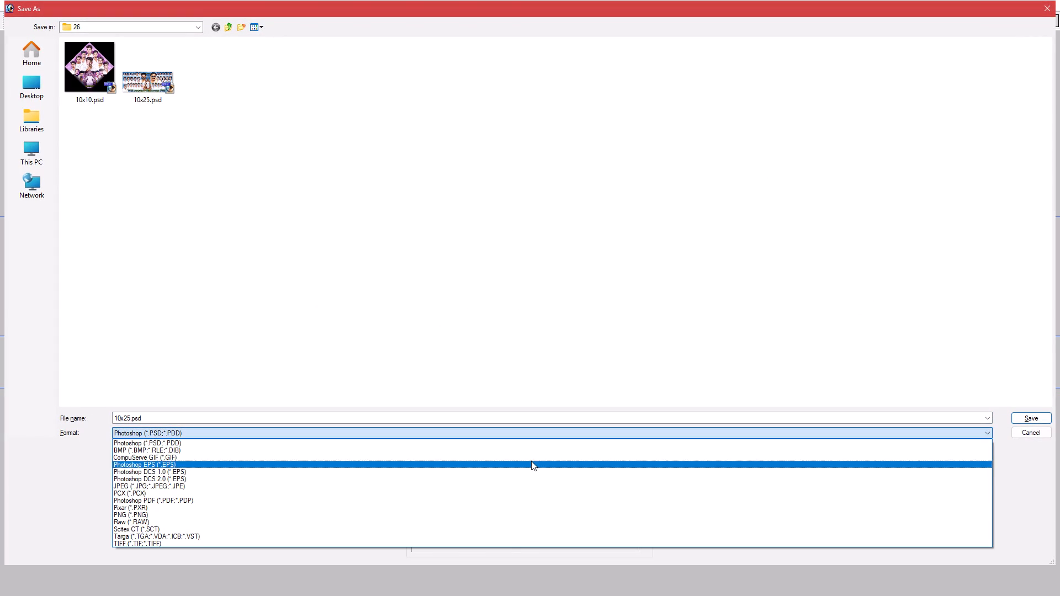
left_click(527, 485)
key("Return")
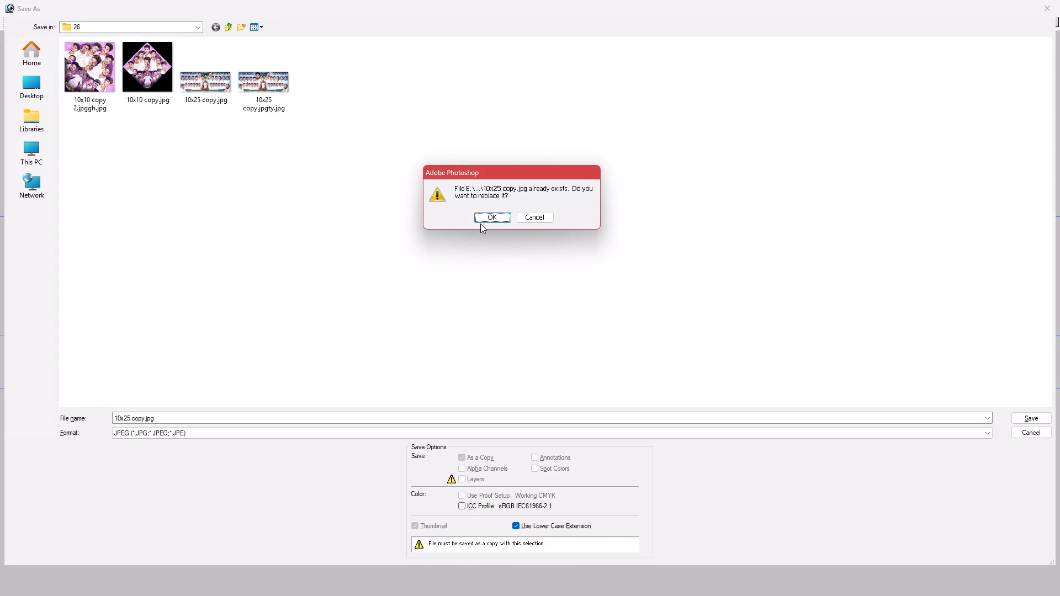
key("Return")
key("Return")
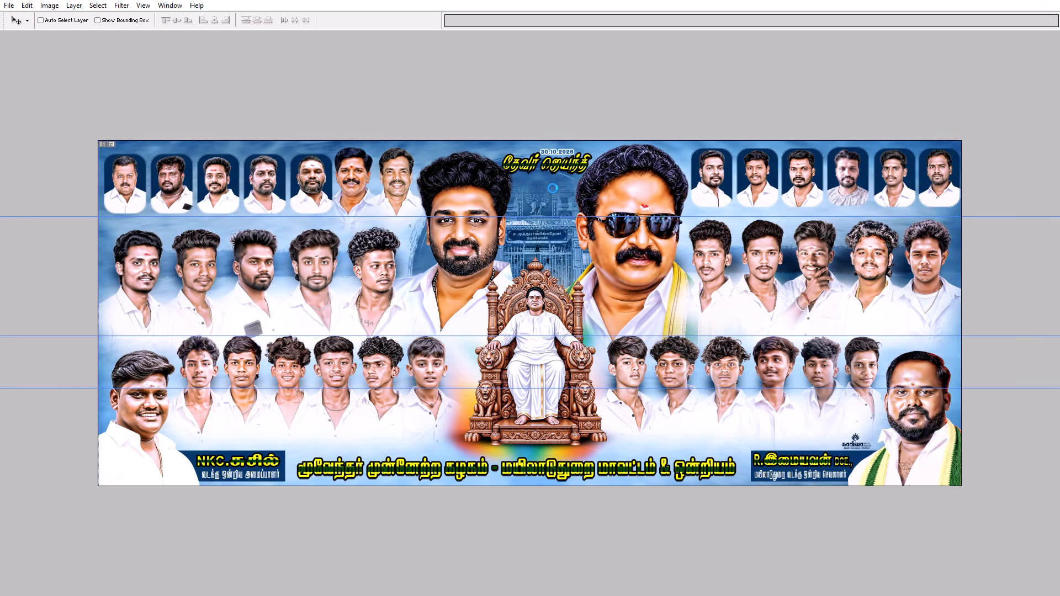
Examine the throne and the seated man's face and upper body up close.
scroll(553, 188, "up", 3)
scroll(553, 188, "down", 4)
key("ctrl+plus")
key("ctrl+plus")
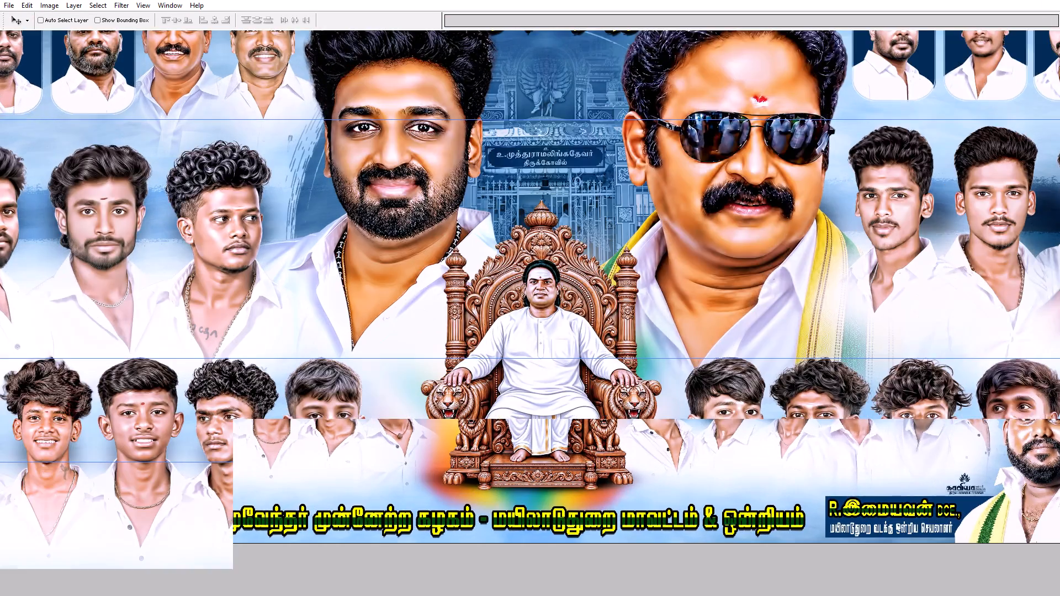
key("ctrl+plus")
key("space")
key("space")
key("space")
key("space")
key("space")
key("space")
key("space")
key("space")
key("space")
key("space")
key("space")
key("space")
key("space")
key("space")
key("space")
key("space")
key("space")
key("space")
key("space")
left_click_drag(732, 278, 726, 243)
left_click_drag(672, 235, 677, 249)
key("z")
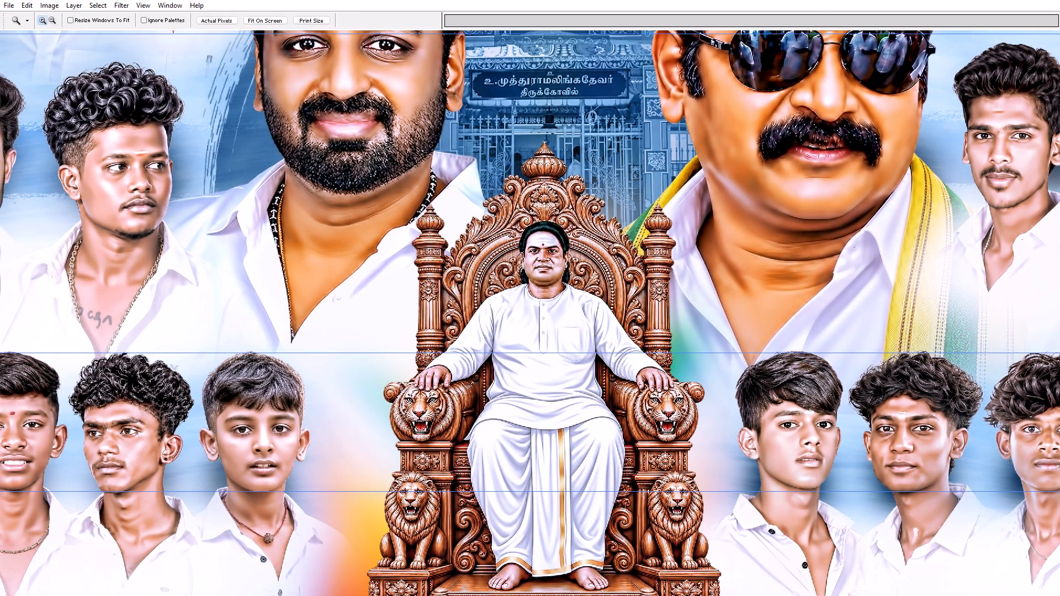
double_click(530, 262)
key("space")
key("space")
key("space")
key("space")
key("space")
key("space")
key("space")
key("space")
left_click_drag(536, 283, 502, 232)
left_click_drag(543, 301, 518, 264)
left_click(509, 310)
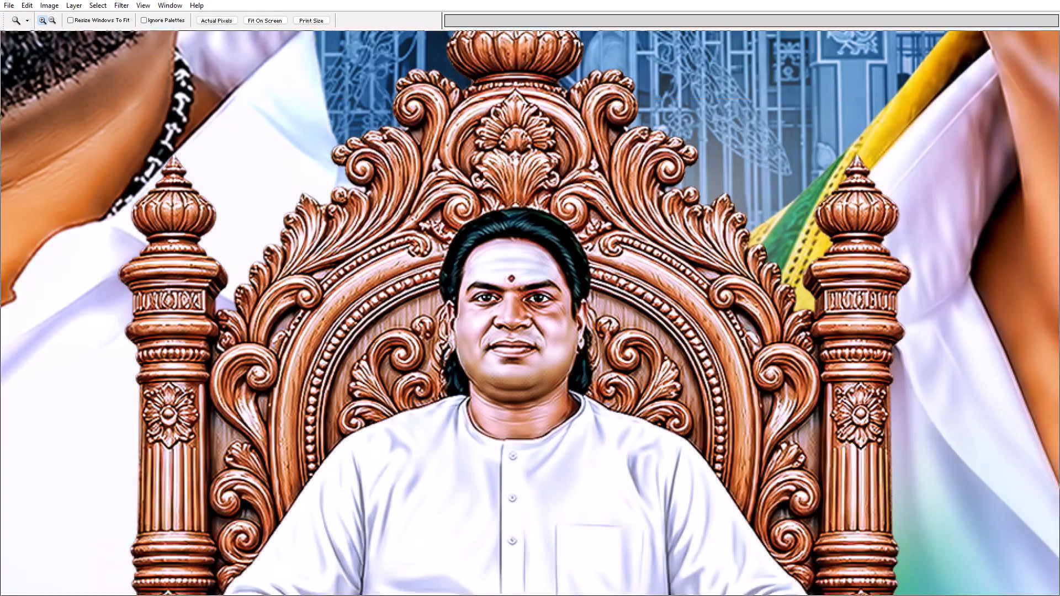
Examine the seated man's face and the carved throne back around his head up close.
key("space")
left_click_drag(509, 310, 497, 263)
left_click(497, 260)
key("space")
key("space")
key("space")
key("space")
key("space")
key("space")
key("space")
key("space")
key("space")
key("space")
key("space")
key("space")
key("space")
key("space")
key("space")
left_click_drag(508, 274, 457, 253)
left_click_drag(496, 277, 483, 273)
left_click(502, 285)
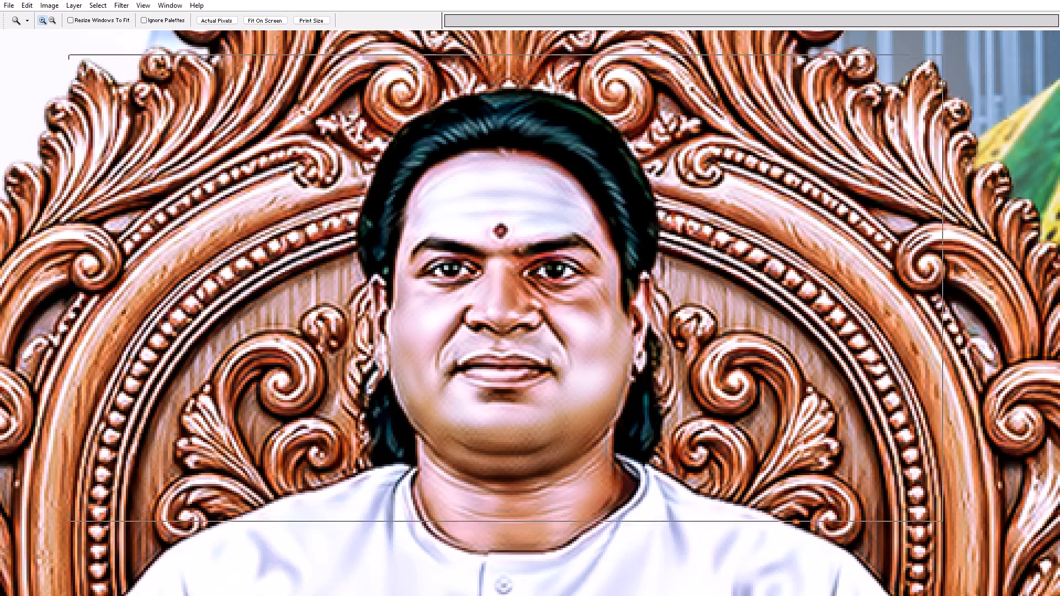
key("space")
key("space")
key("space")
key("space")
key("space")
key("space")
key("space")
key("space")
key("space")
key("space")
key("space")
key("space")
key("space")
key("space")
key("space")
key("space")
key("space")
key("space")
key("space")
key("space")
left_click_drag(502, 285, 490, 258)
left_click_drag(497, 286, 487, 274)
left_click(499, 291)
key("space")
key("space")
key("space")
key("space")
key("space")
key("space")
key("space")
key("space")
key("space")
key("space")
key("space")
key("space")
key("space")
key("space")
key("space")
key("space")
key("space")
key("space")
key("space")
key("space")
left_click_drag(469, 254, 495, 292)
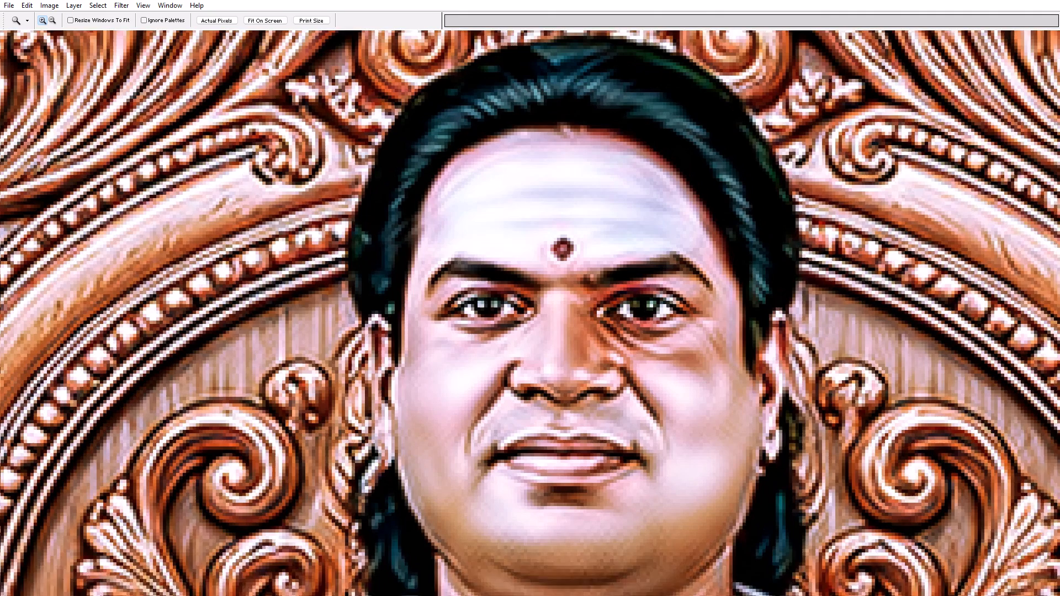
left_click_drag(495, 292, 509, 338)
Examine the framed portraits and the rows of young men beside the bearded leader.
left_click_drag(384, 241, 598, 545)
left_click_drag(381, 286, 574, 551)
left_click_drag(418, 289, 529, 569)
right_click(436, 304)
left_click(449, 310)
key("space")
key("space")
key("space")
key("space")
key("space")
key("space")
key("space")
key("space")
left_click_drag(473, 301, 479, 354)
left_click_drag(481, 305, 490, 358)
left_click_drag(278, 57, 405, 295)
key("space")
key("space")
key("space")
key("space")
left_click_drag(389, 246, 433, 347)
left_click_drag(195, 147, 598, 408)
key("space")
key("space")
key("space")
key("space")
key("space")
left_click_drag(543, 366, 607, 397)
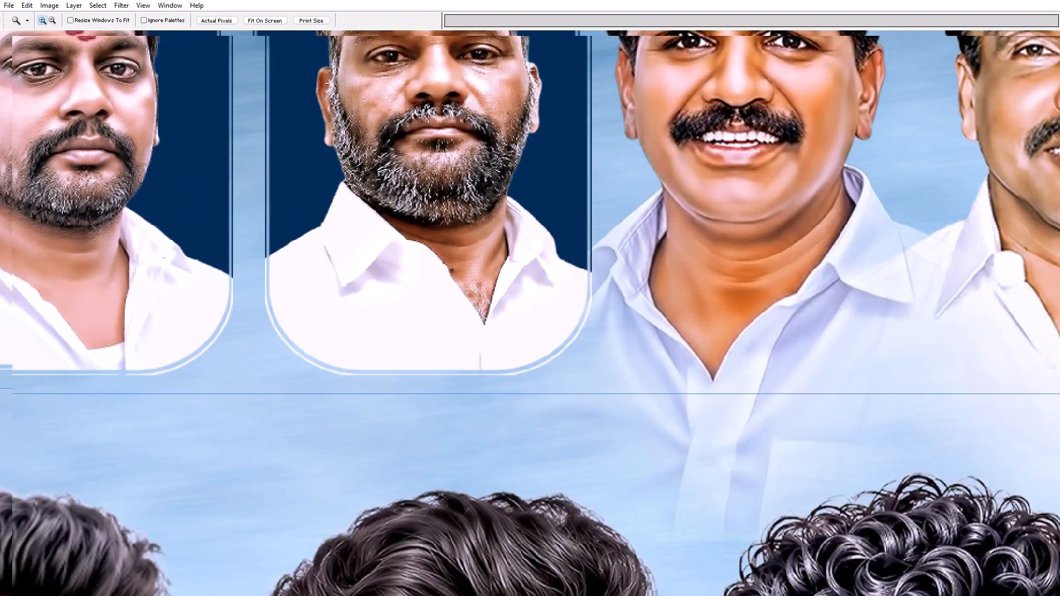
left_click_drag(607, 397, 982, 517)
right_click(562, 304)
left_click(580, 315)
key("space")
left_click_drag(585, 311, 585, 131)
left_click_drag(194, 219, 559, 451)
key("space")
left_click_drag(316, 349, 757, 471)
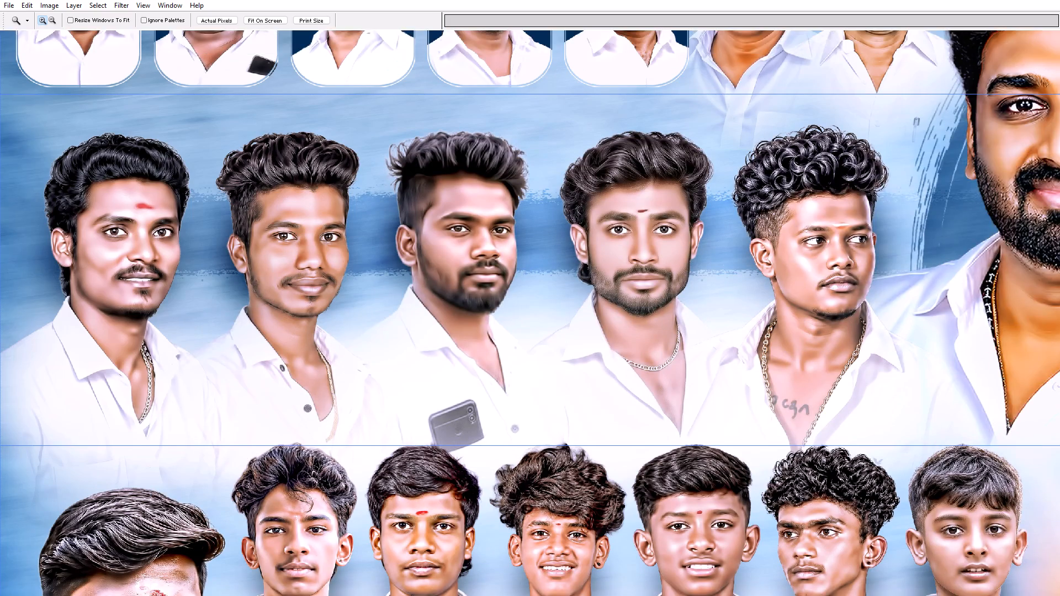
left_click_drag(757, 471, 762, 473)
Toggle the visibility of the adjustment layers off and on to compare their effect on the portraits.
key("Tab")
right_click(466, 276)
left_click_drag(531, 236, 543, 238)
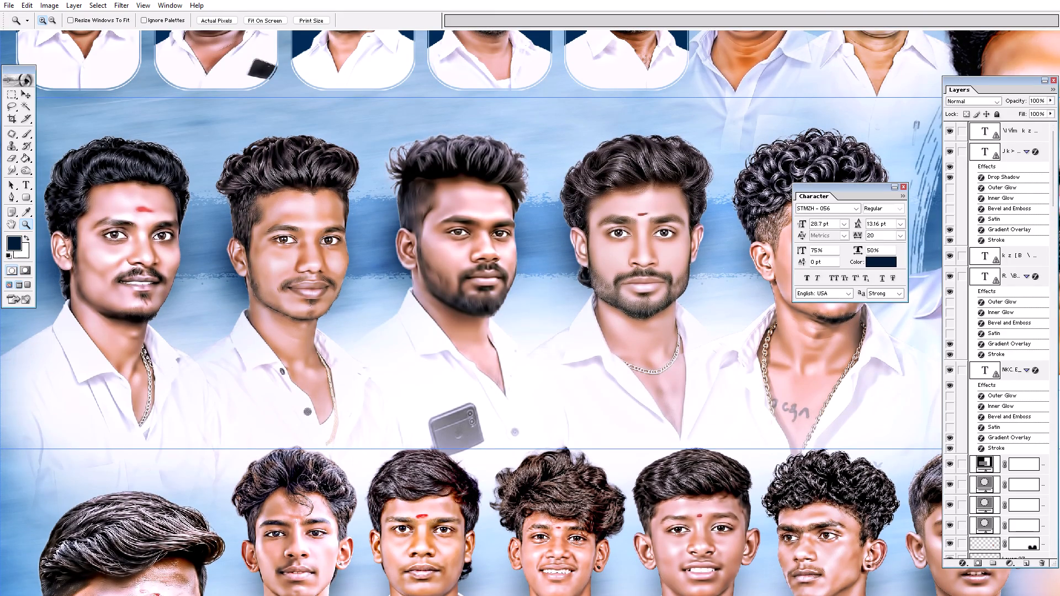
left_click_drag(951, 460, 952, 534)
left_click_drag(951, 525, 948, 510)
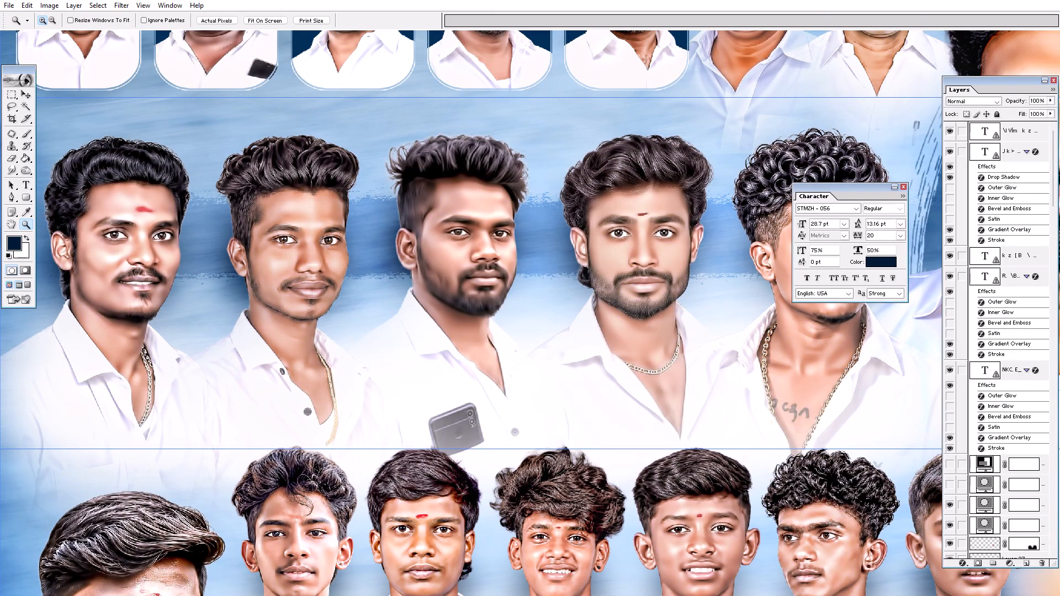
left_click_drag(948, 510, 944, 464)
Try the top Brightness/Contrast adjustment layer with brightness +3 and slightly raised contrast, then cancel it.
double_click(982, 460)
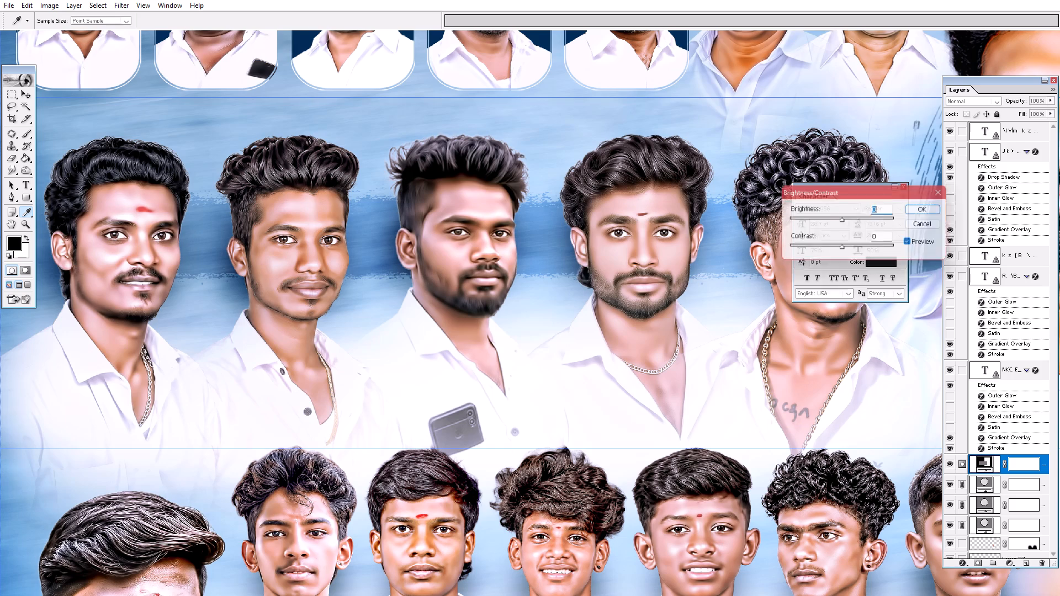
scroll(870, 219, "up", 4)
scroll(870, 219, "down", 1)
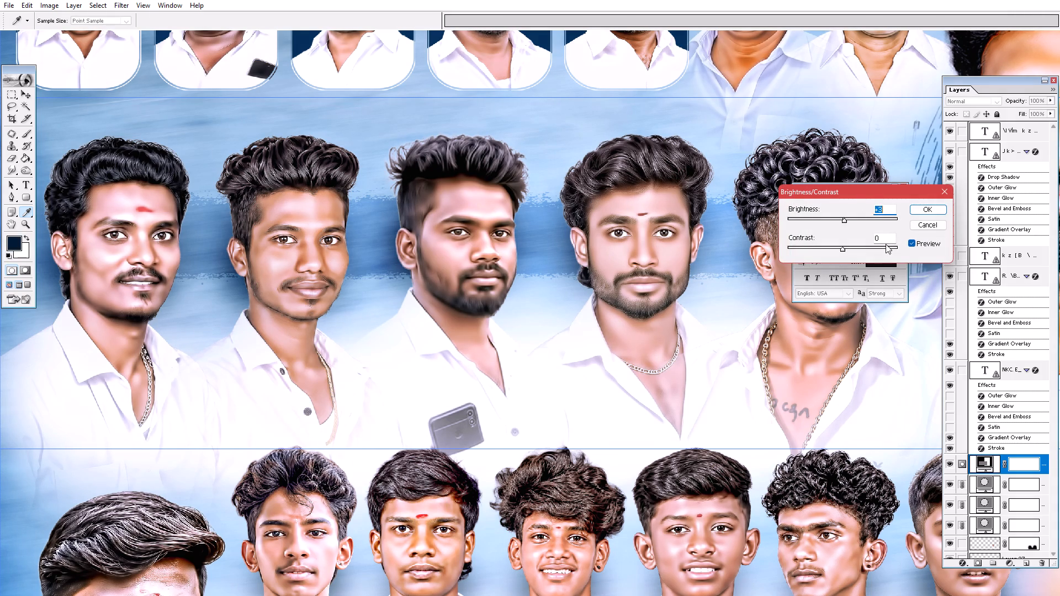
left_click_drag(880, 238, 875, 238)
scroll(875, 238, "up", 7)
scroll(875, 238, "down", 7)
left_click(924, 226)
Examine the middle row of young men's portraits beside the bearded leader without the panels in the way.
key("space")
key("space")
key("space")
key("space")
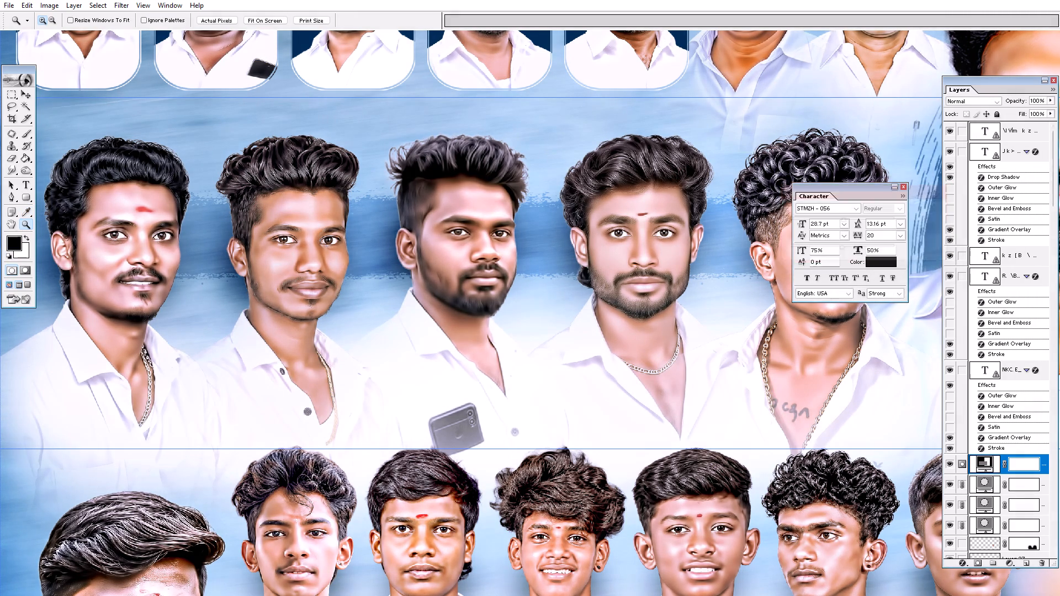
left_click_drag(578, 209, 587, 301)
key("Tab")
key("space")
key("space")
key("space")
key("space")
key("space")
key("space")
key("space")
key("space")
key("space")
left_click_drag(675, 168, 730, 155)
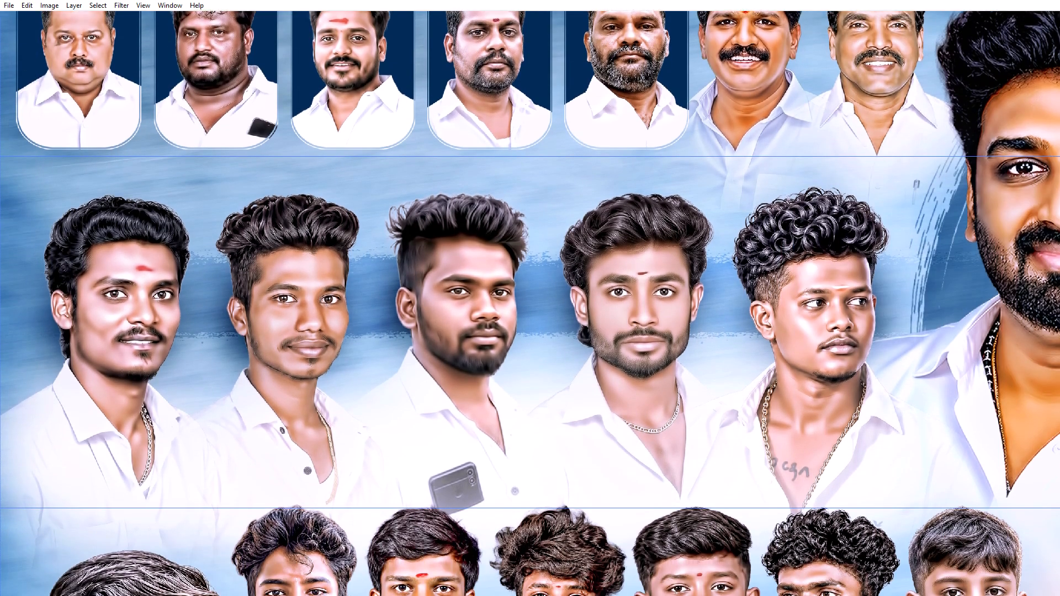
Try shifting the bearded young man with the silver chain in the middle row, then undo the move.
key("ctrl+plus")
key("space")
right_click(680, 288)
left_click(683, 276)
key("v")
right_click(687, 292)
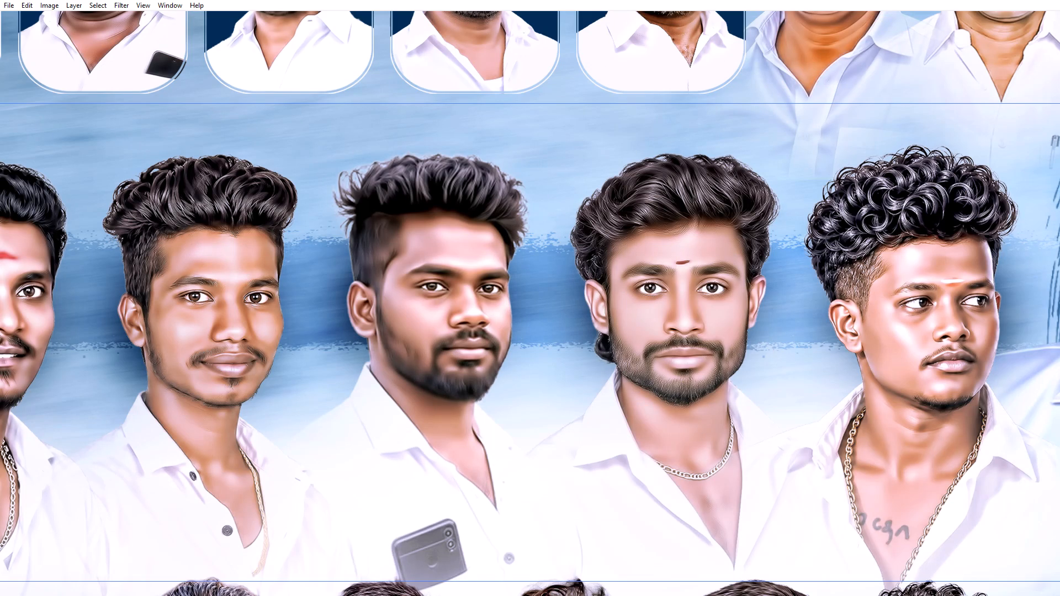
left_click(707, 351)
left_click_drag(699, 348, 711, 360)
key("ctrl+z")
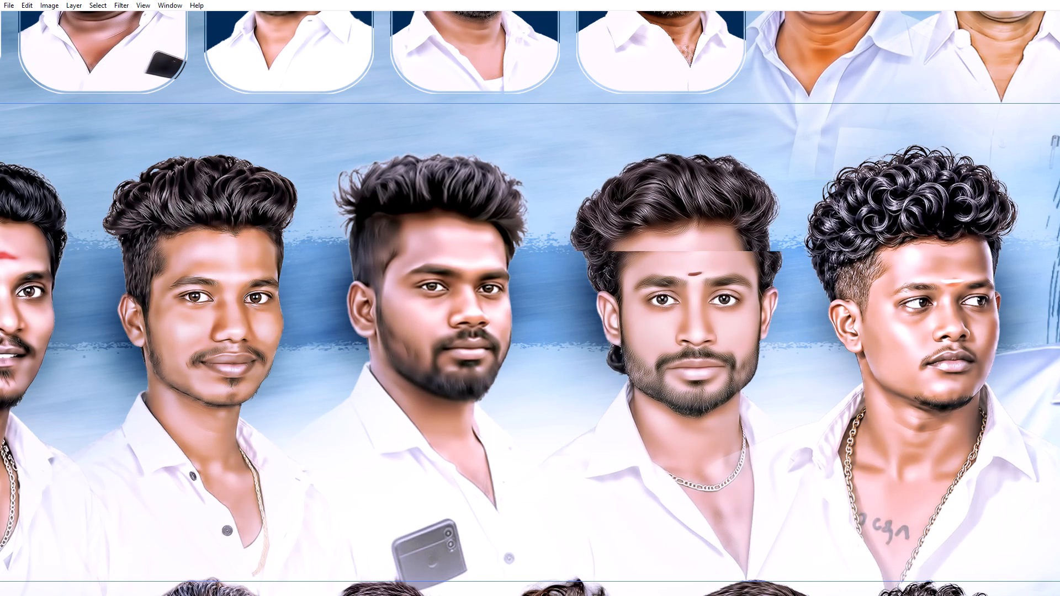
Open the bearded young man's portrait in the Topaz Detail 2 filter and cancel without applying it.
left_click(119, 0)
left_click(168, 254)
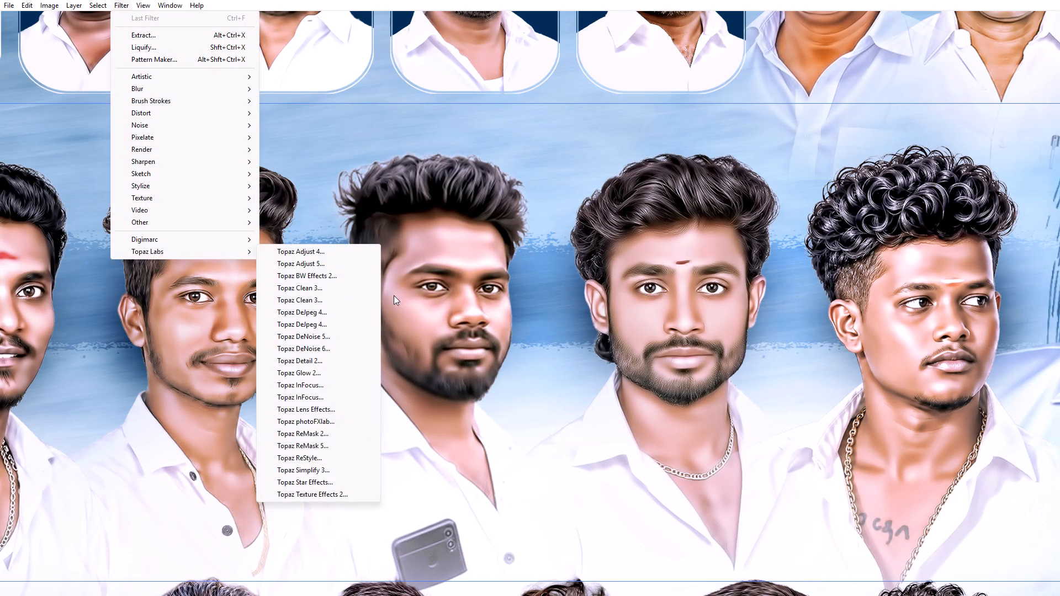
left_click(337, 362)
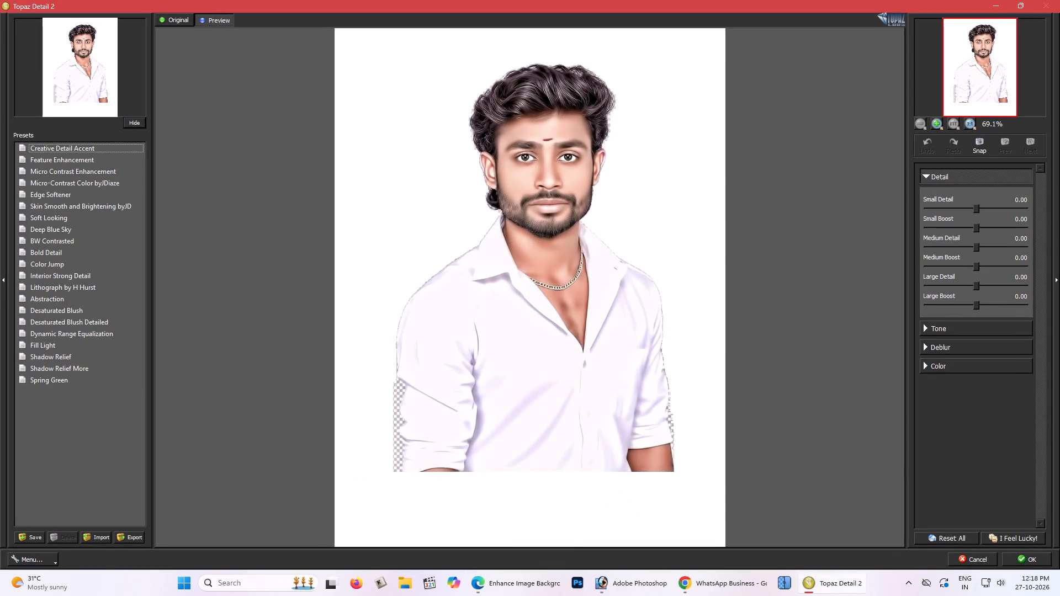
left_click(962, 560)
View the whole banner again.
key("ctrl+0")
key("space")
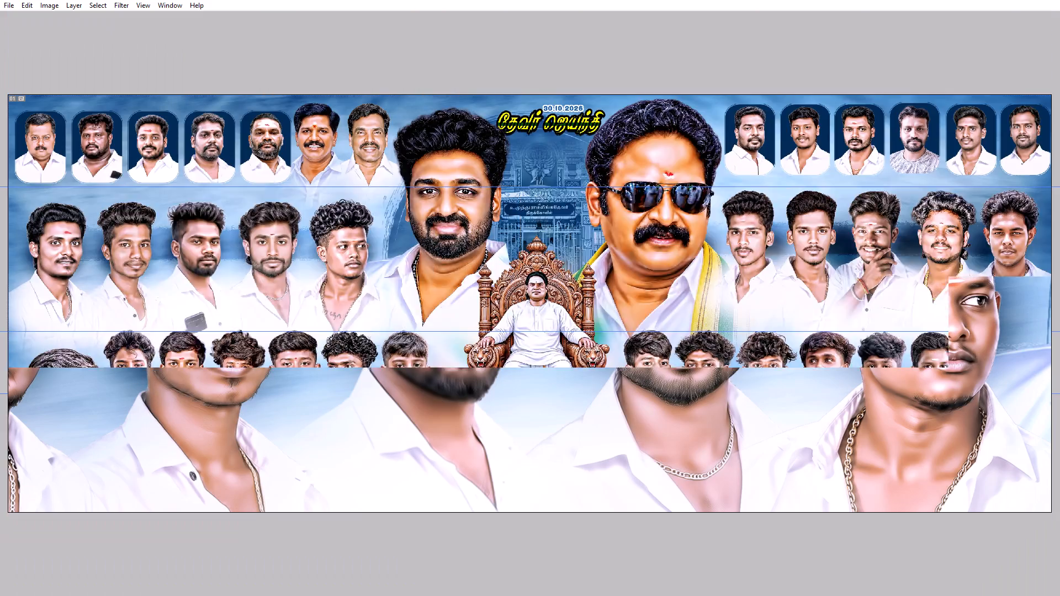
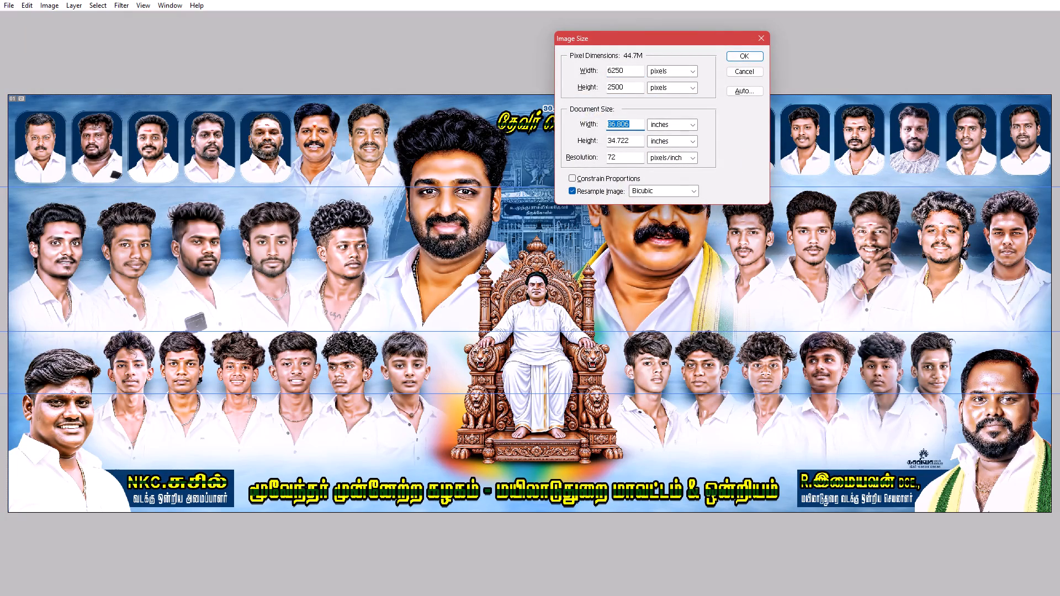
Resize the banner to 25 by 10 inches at 350 pixels/inch, using the existing pixel data for all text layers.
type("25")
double_click(622, 140)
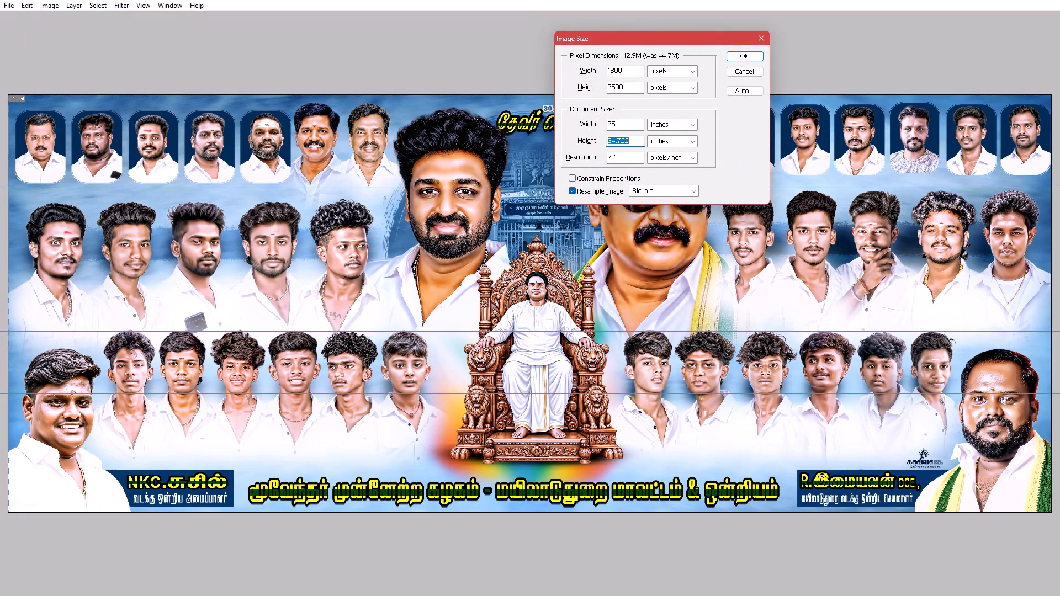
type("10")
left_click_drag(622, 155, 605, 158)
type("351")
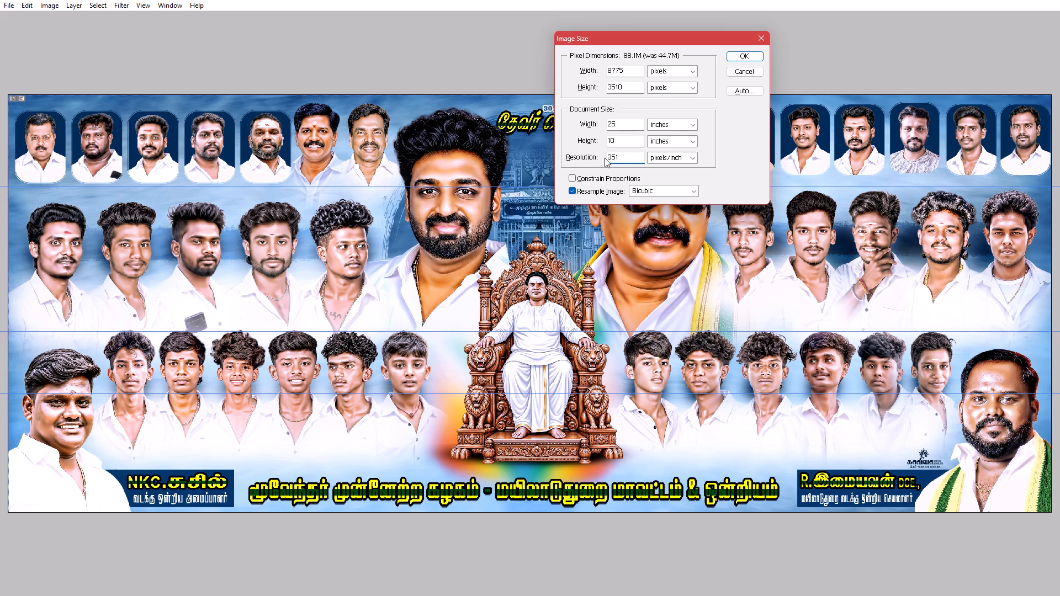
key("BackSpace")
key("0")
key("Return")
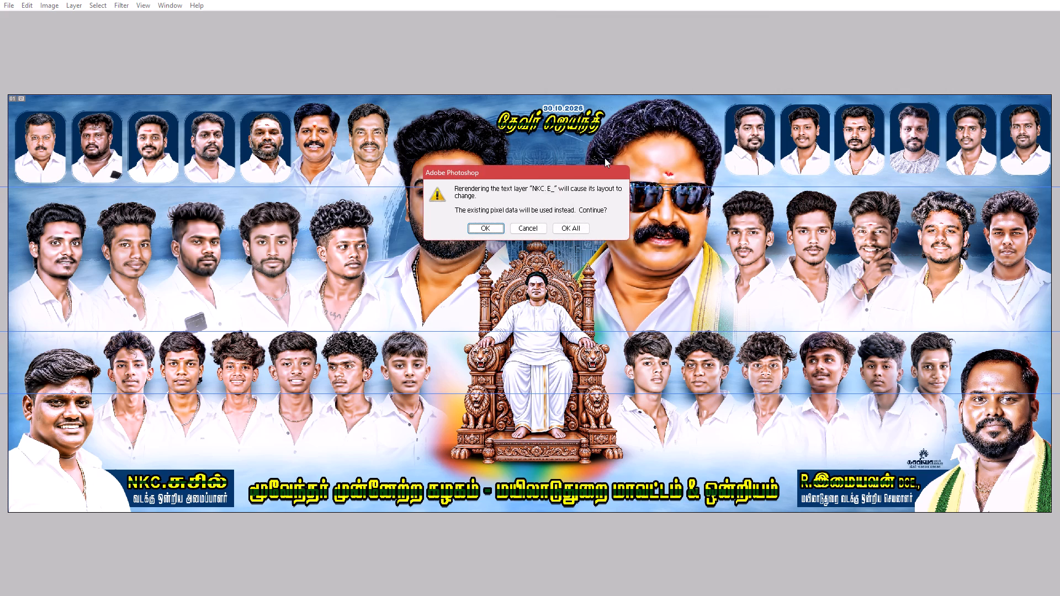
key("Right")
key("Right")
key("Return")
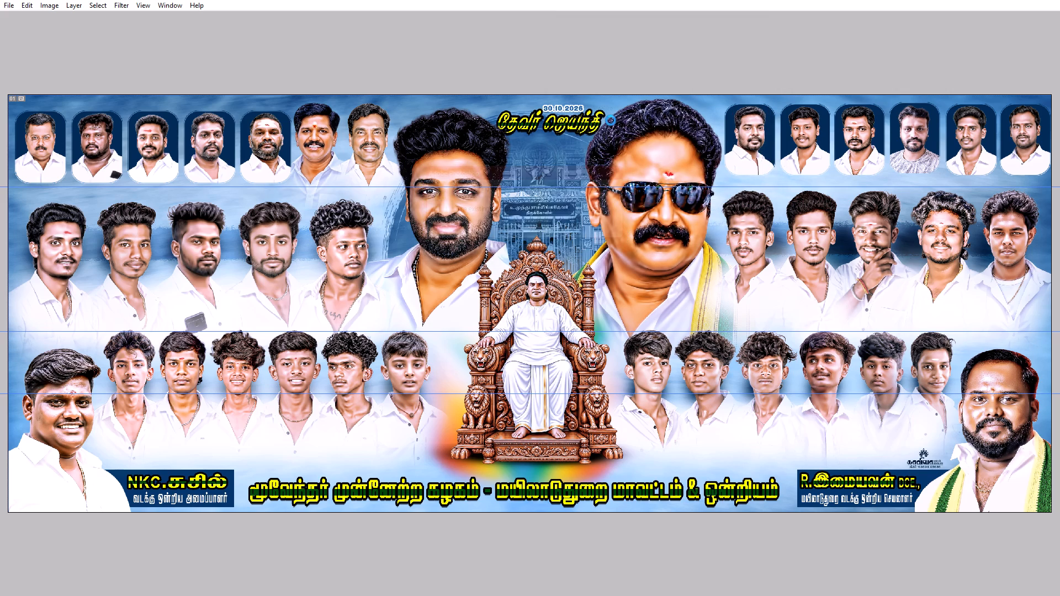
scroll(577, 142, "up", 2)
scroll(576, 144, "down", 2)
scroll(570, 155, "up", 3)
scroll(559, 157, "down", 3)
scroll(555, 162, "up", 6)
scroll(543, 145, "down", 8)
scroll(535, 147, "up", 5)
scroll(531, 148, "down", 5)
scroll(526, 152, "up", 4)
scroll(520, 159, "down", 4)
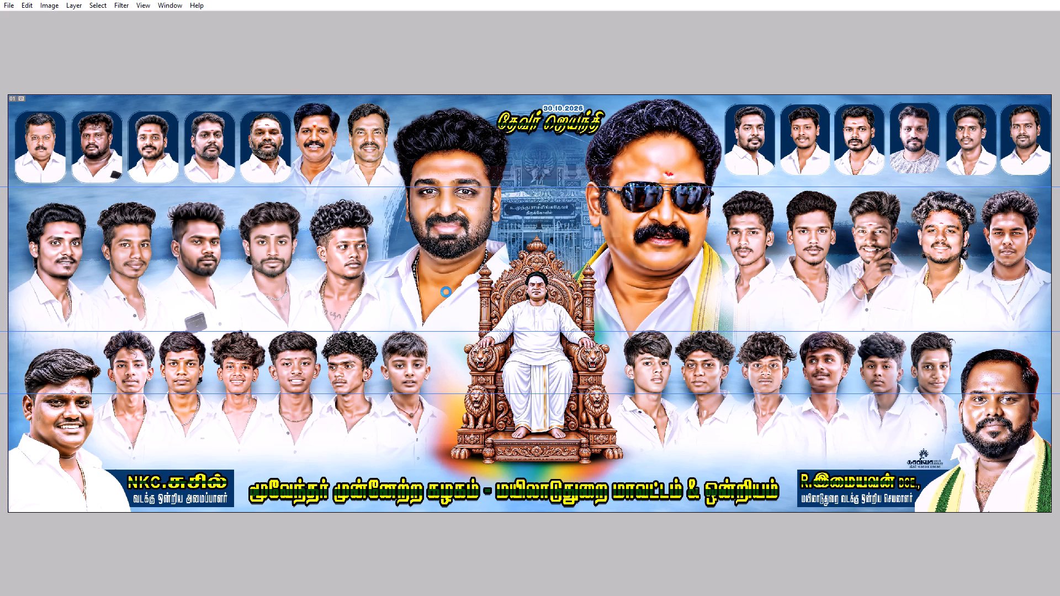
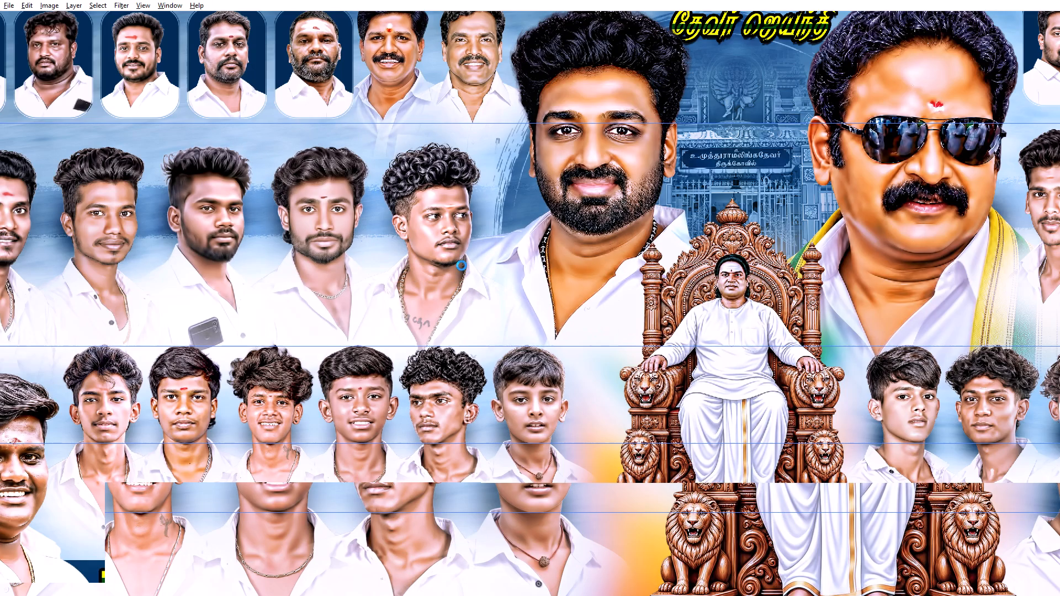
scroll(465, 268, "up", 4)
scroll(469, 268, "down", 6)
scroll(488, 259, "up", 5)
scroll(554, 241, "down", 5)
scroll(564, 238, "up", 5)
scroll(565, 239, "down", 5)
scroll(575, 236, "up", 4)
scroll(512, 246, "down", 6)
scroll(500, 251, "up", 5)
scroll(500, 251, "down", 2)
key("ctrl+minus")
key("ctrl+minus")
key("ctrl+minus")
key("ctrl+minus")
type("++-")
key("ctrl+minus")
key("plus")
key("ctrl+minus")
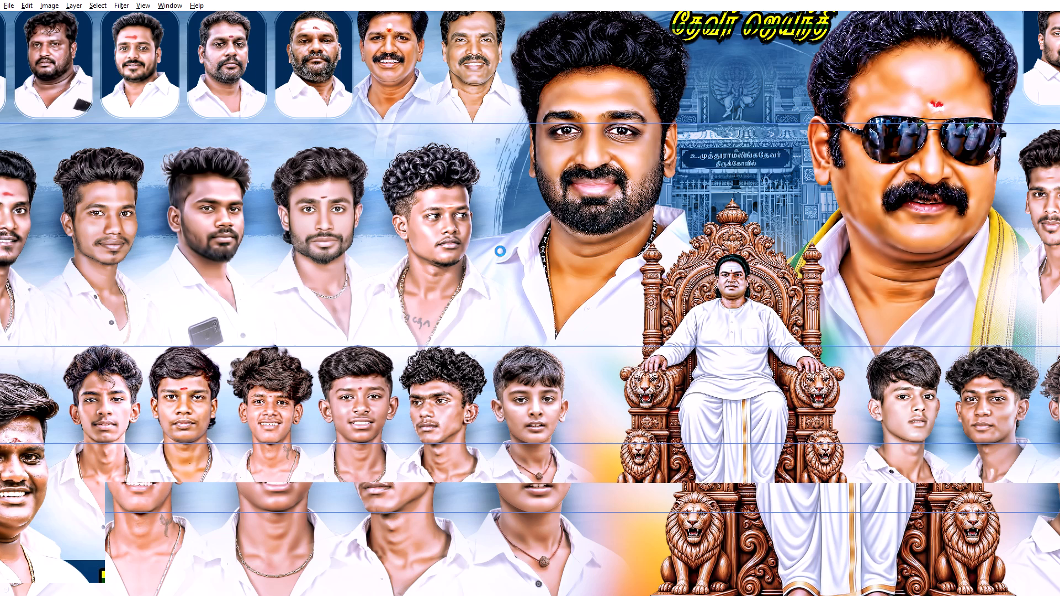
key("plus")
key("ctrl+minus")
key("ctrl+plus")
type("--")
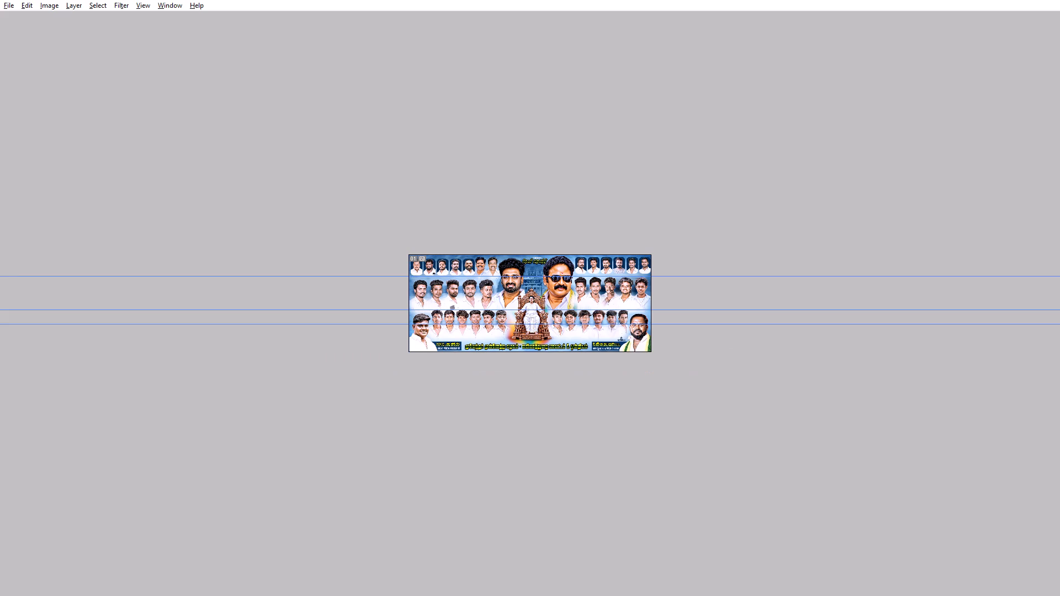
Save a JPEG copy of the resized banner as 10x25 copy.jpg in folder 26, replacing the existing file and keeping the offered JPEG options.
key("ctrl+shift+s")
left_click(387, 432)
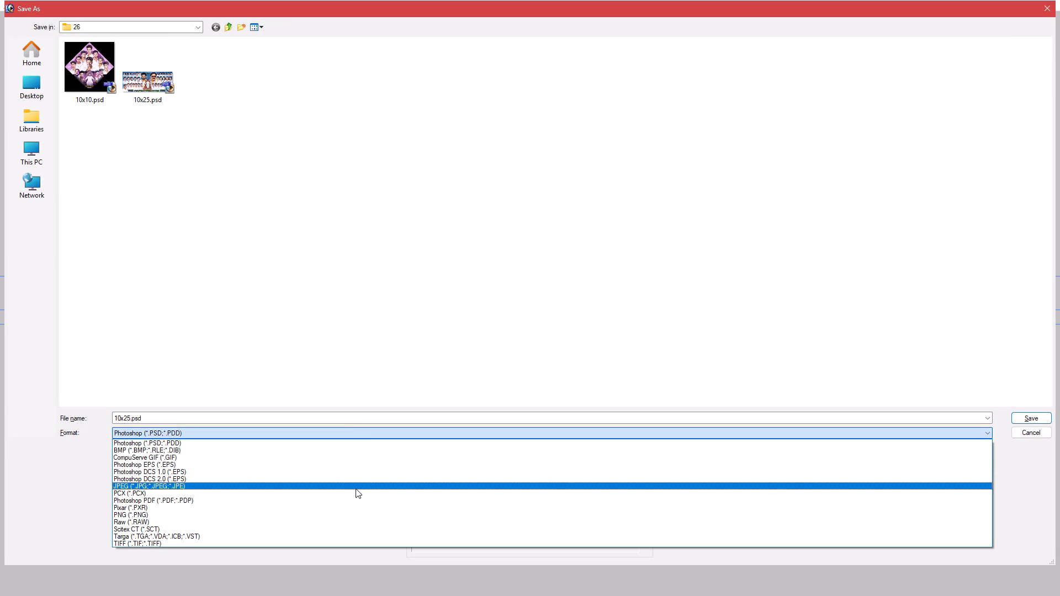
left_click(276, 487)
key("Return")
key("Left")
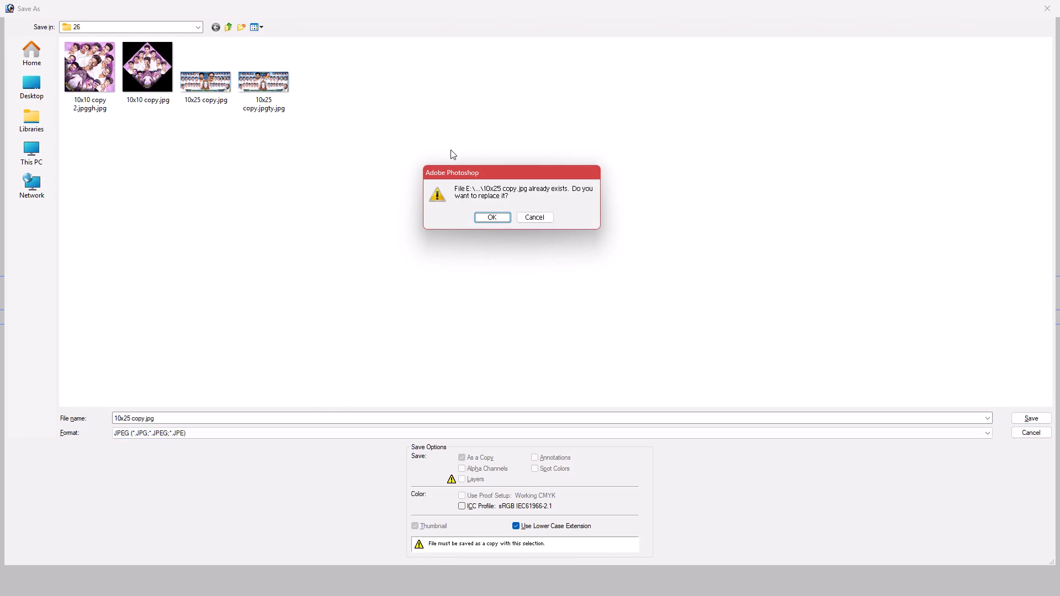
key("Return")
key("Return")
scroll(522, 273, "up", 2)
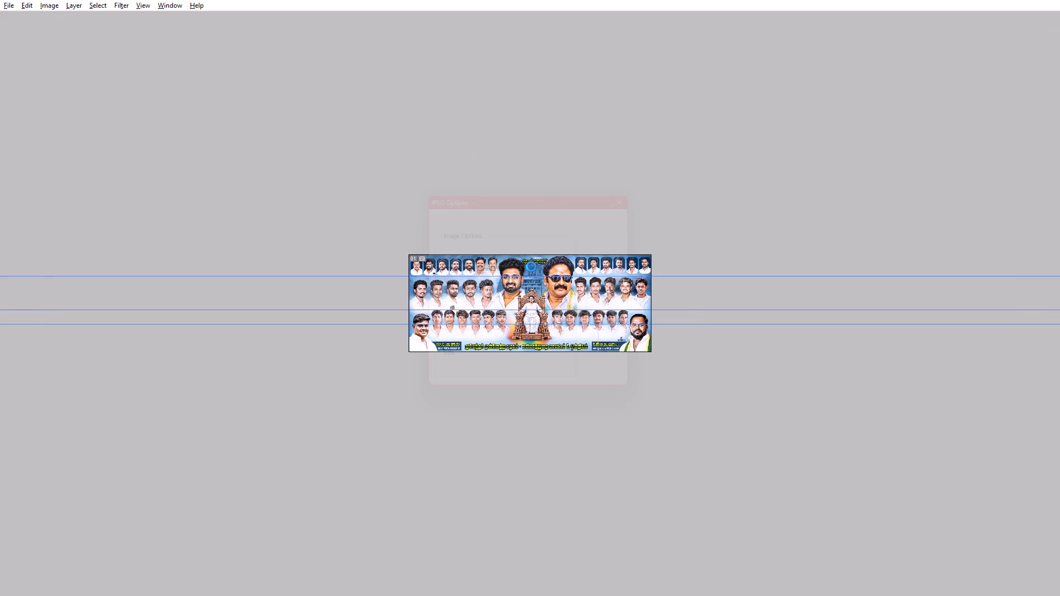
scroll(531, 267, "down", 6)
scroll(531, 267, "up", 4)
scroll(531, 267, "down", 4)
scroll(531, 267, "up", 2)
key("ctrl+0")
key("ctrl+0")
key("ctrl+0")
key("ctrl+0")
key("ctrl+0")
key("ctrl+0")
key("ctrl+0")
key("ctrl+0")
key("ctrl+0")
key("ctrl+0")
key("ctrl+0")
Switch to the Chrome window showing YouTube.
key("alt+Tab")
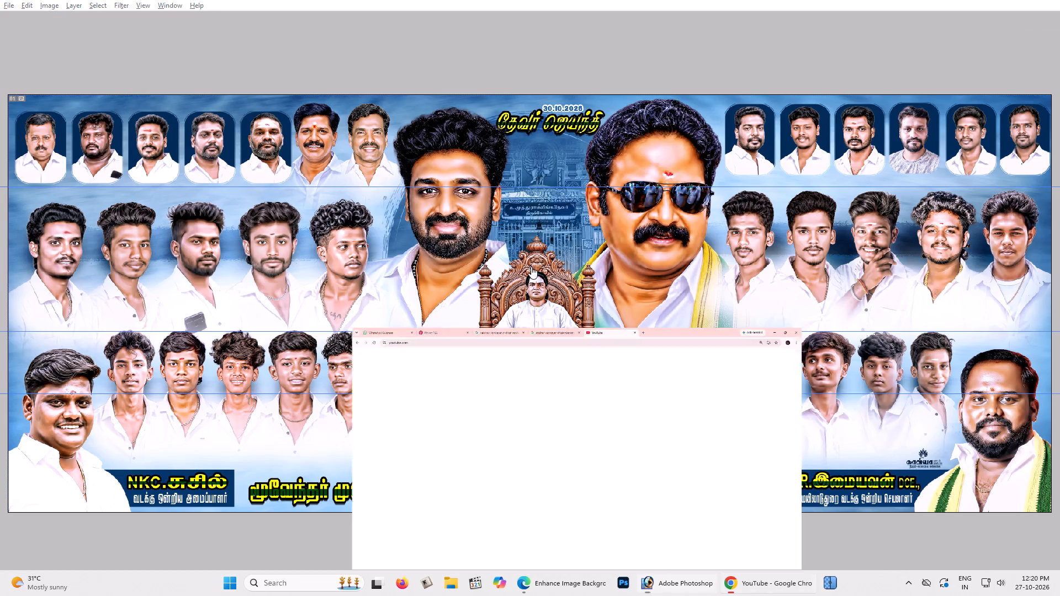
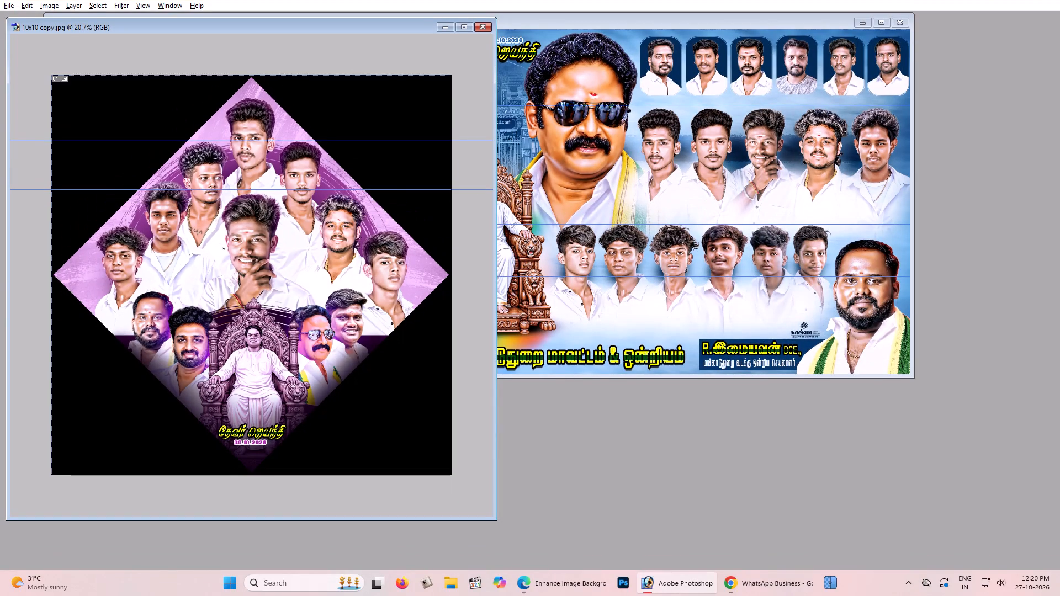
Examine the diamond-shaped 10x10 copy.jpg design full screen with guides hidden, checking the portraits up close.
key("ctrl+h")
type("ffff")
key("ctrl+0")
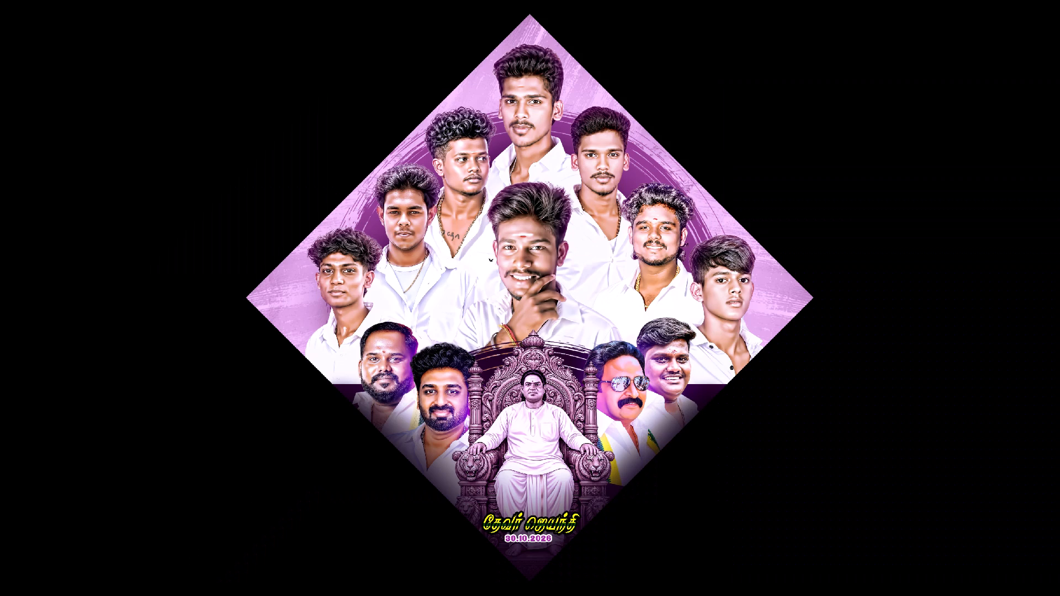
scroll(0, 13, "up", 5)
scroll(479, 237, "down", 6)
key("z")
left_click_drag(454, 120, 545, 312)
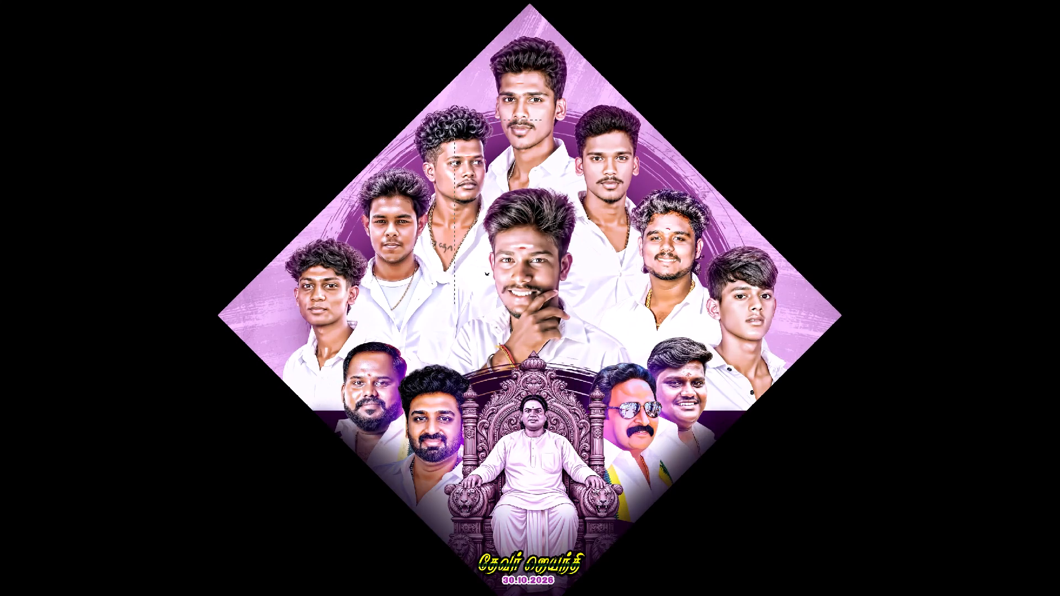
key("space")
left_click_drag(409, 227, 504, 392)
left_click_drag(399, 135, 603, 452)
key("space")
key("space")
key("space")
key("space")
key("space")
left_click_drag(570, 402, 547, 450)
left_click(486, 413)
right_click(461, 348)
left_click(472, 353)
Examine the enthroned figure and the yellow title and date lettering near the diamond's lower tip up close.
key("space")
key("space")
key("space")
key("space")
key("space")
key("space")
key("space")
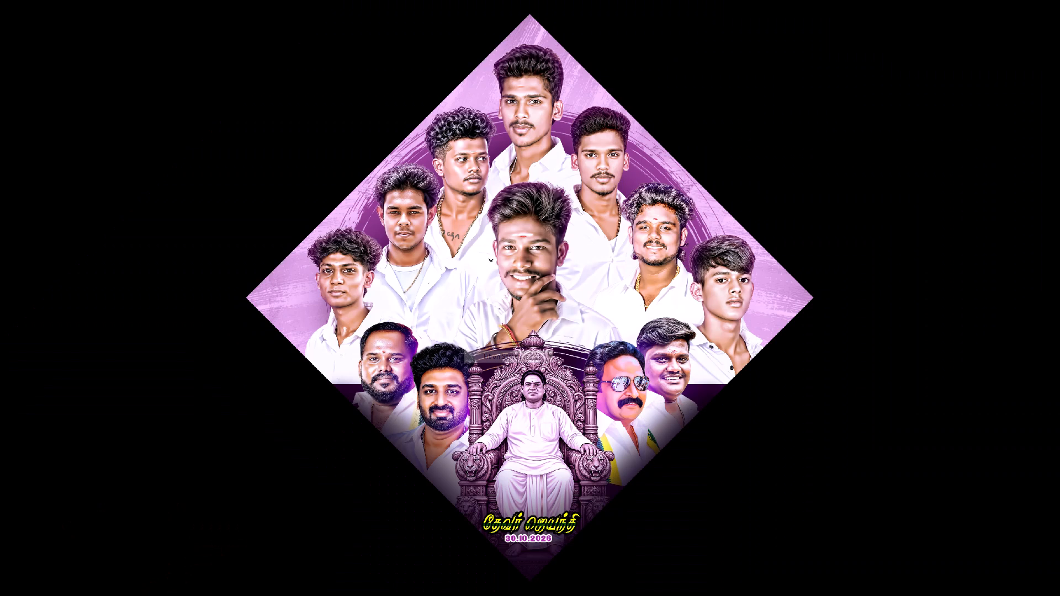
left_click_drag(482, 350, 457, 263)
left_click_drag(470, 340, 571, 486)
key("space")
key("space")
key("space")
key("space")
key("space")
key("space")
key("space")
key("space")
key("space")
key("space")
key("space")
key("space")
key("space")
key("space")
key("space")
key("space")
key("space")
key("space")
key("space")
key("space")
left_click_drag(569, 476, 499, 29)
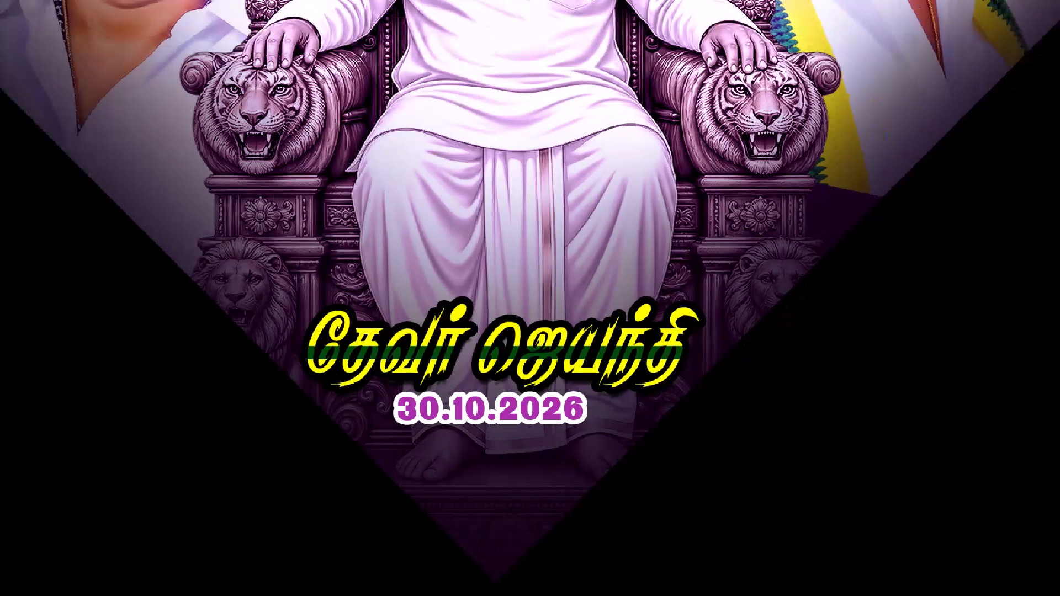
left_click_drag(499, 29, 480, 33)
right_click(458, 327)
left_click(478, 337)
key("v")
scroll(518, 331, "up", 3)
scroll(518, 331, "down", 4)
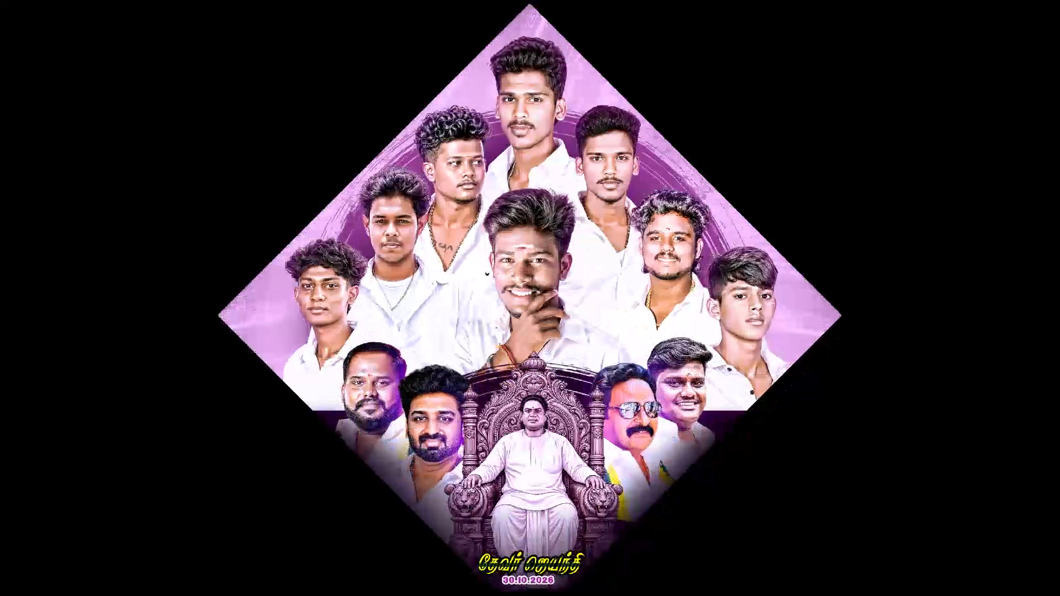
Close the 10x10 copy.jpg document.
key("ctrl+w")
Save the wide 10x25 group-portrait banner document.
scroll(518, 331, "up", 2)
scroll(518, 331, "down", 4)
scroll(518, 331, "up", 3)
scroll(518, 331, "down", 2)
scroll(518, 331, "up", 2)
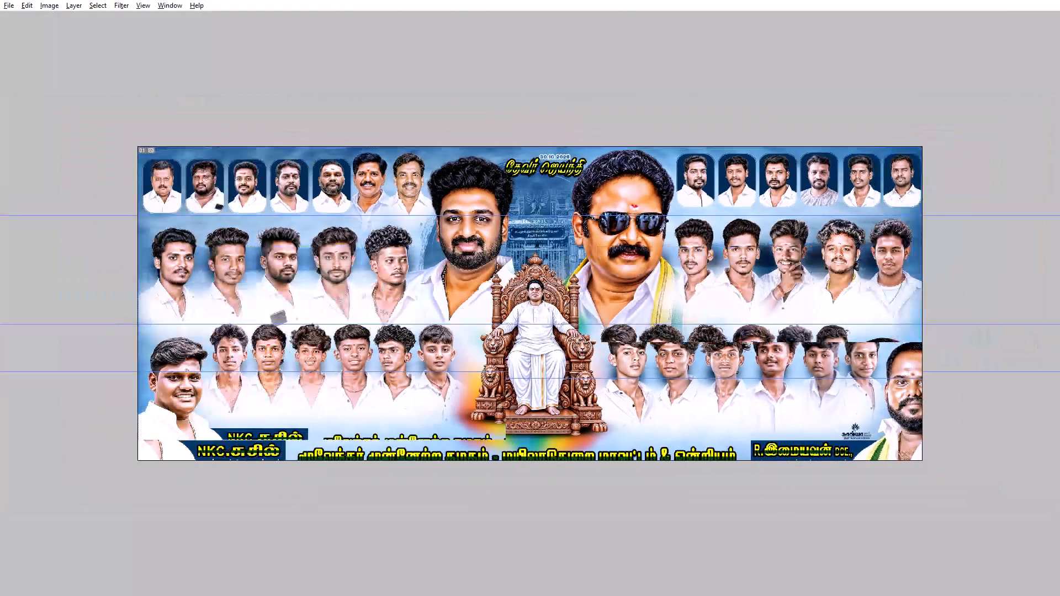
key("ctrl+s")
scroll(518, 331, "up", 2)
scroll(518, 331, "down", 3)
scroll(518, 331, "up", 2)
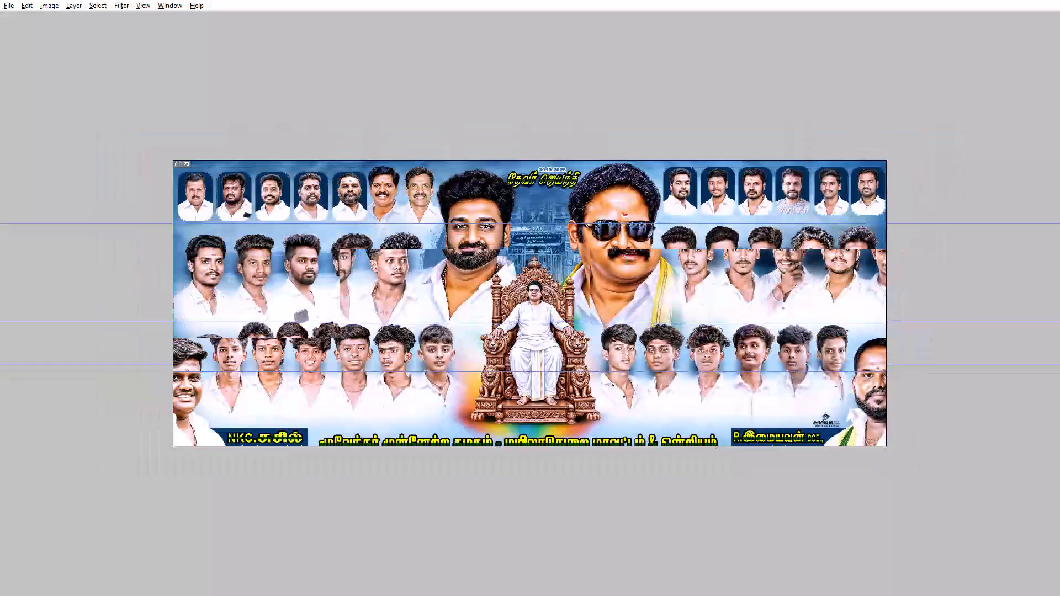
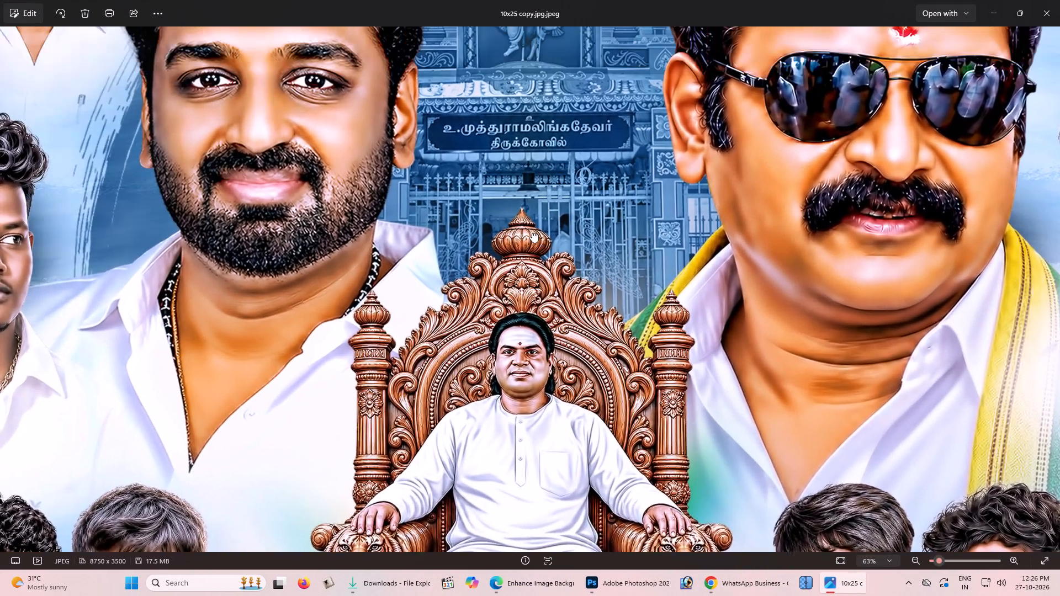
Examine the exported 10x25 copy.jpg.jpeg banner, checking the two large central portraits and the enthroned figure up close and the whole layout.
left_click_drag(532, 233, 532, 234)
scroll(527, 236, "up", 6)
scroll(523, 167, "down", 4)
scroll(523, 167, "up", 1)
scroll(523, 167, "down", 14)
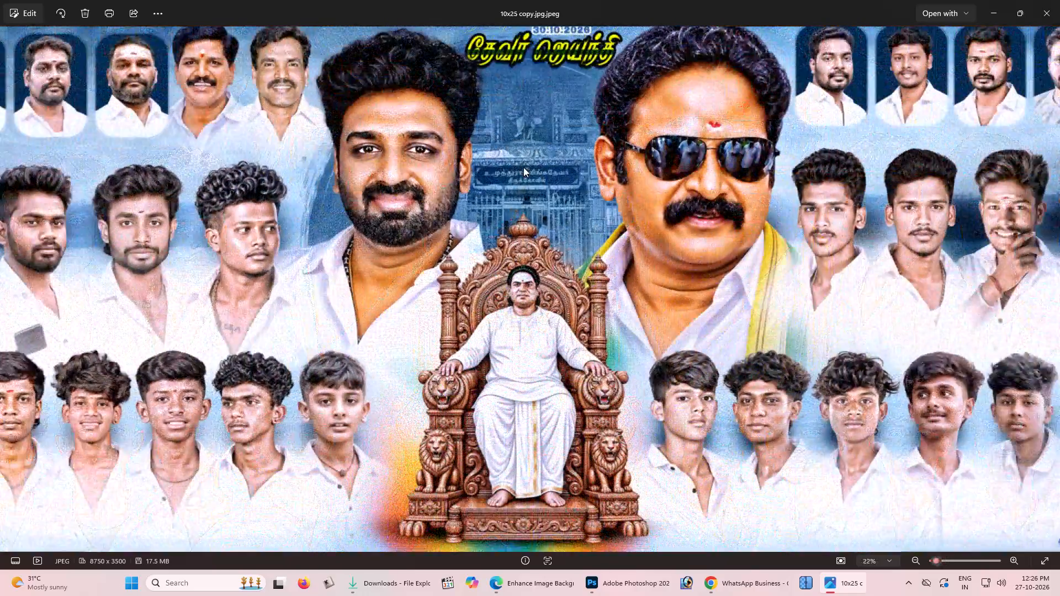
scroll(584, 315, "down", 4)
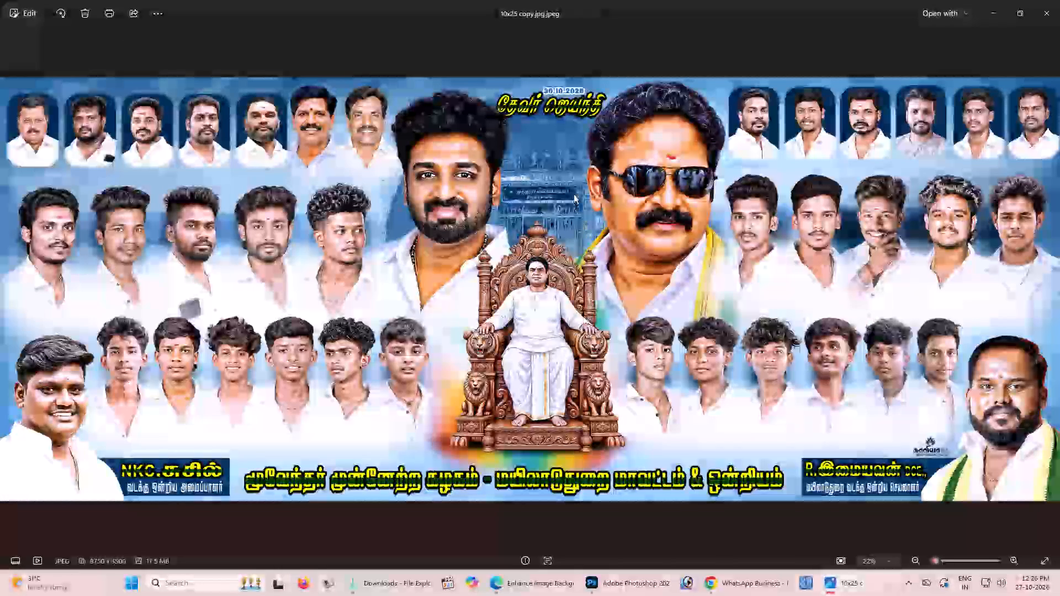